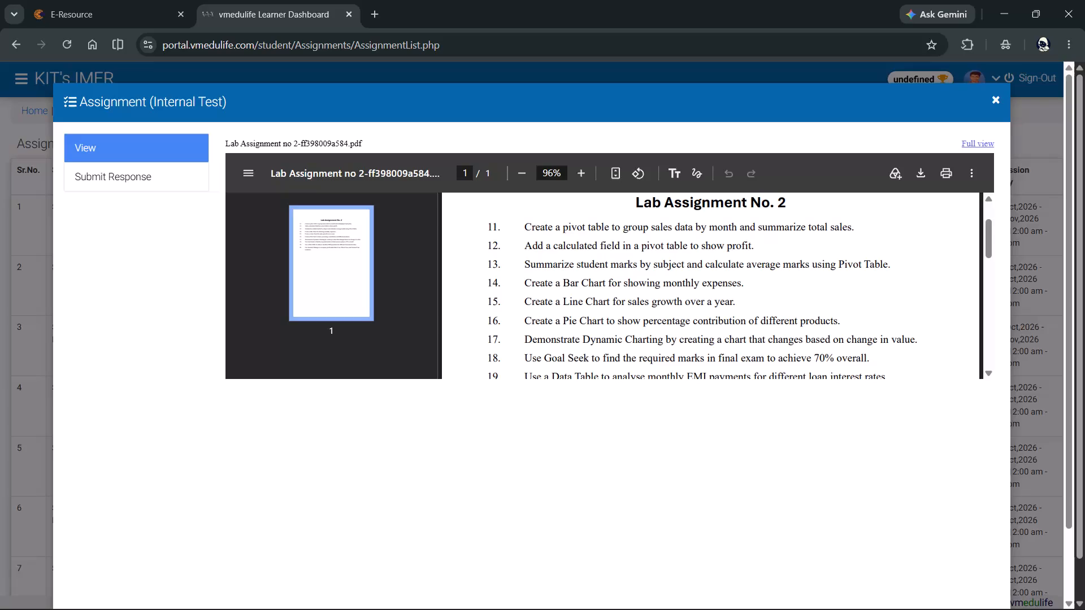
Copy the text of question 14, about the monthly expenses Bar Chart, from the Lab Assignment No. 2 PDF.
{"action": "left_click_drag", "start_coordinate": [749, 281], "coordinate": [495, 286]}
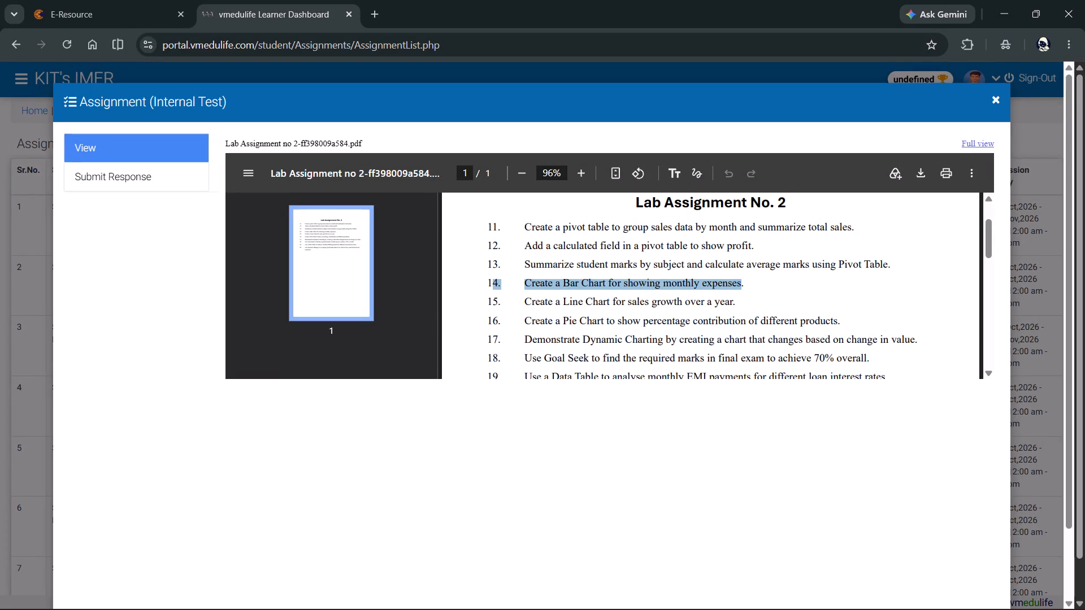
{"action": "left_click", "coordinate": [482, 280]}
{"action": "left_click_drag", "start_coordinate": [482, 280], "coordinate": [741, 284]}
{"action": "left_click", "coordinate": [741, 284]}
{"action": "left_click_drag", "start_coordinate": [741, 284], "coordinate": [637, 278]}
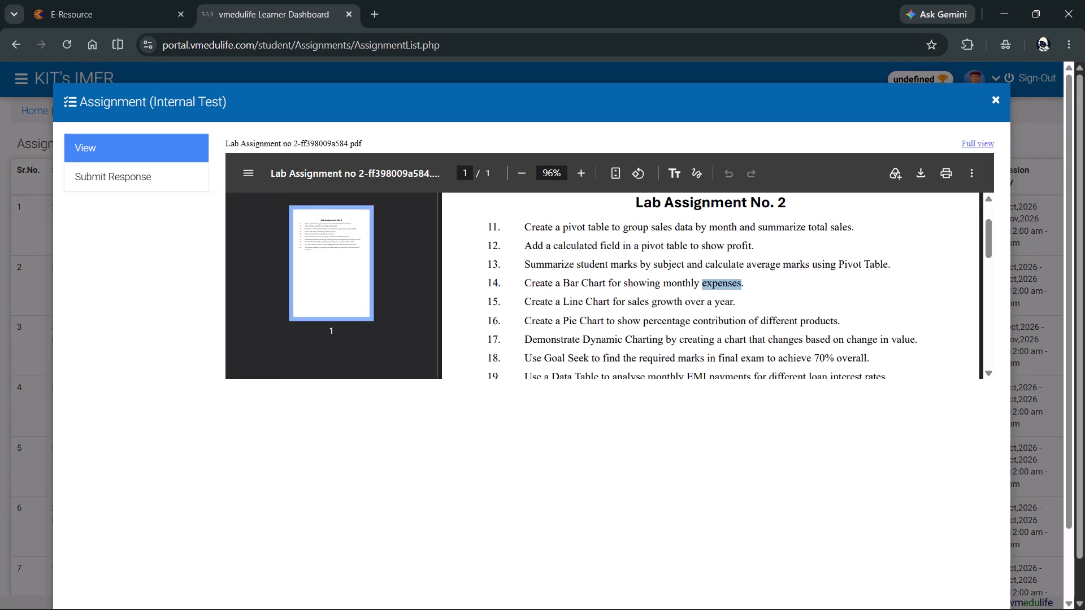
{"action": "left_click_drag", "start_coordinate": [759, 278], "coordinate": [759, 287]}
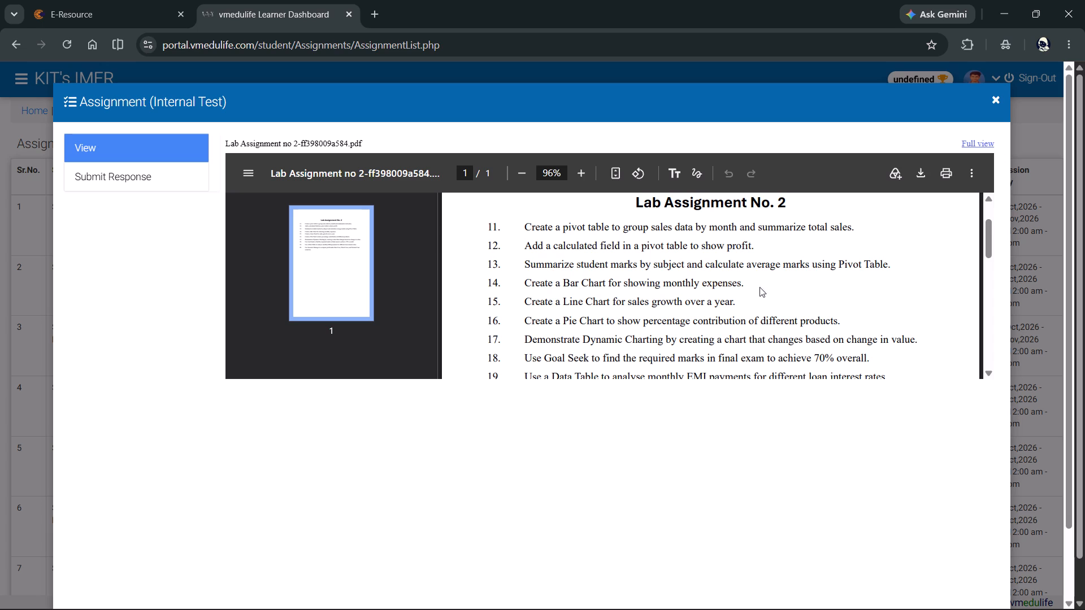
{"action": "left_click_drag", "start_coordinate": [759, 287], "coordinate": [749, 284]}
{"action": "left_click_drag", "start_coordinate": [749, 284], "coordinate": [481, 280]}
{"action": "key", "text": "ctrl+c"}
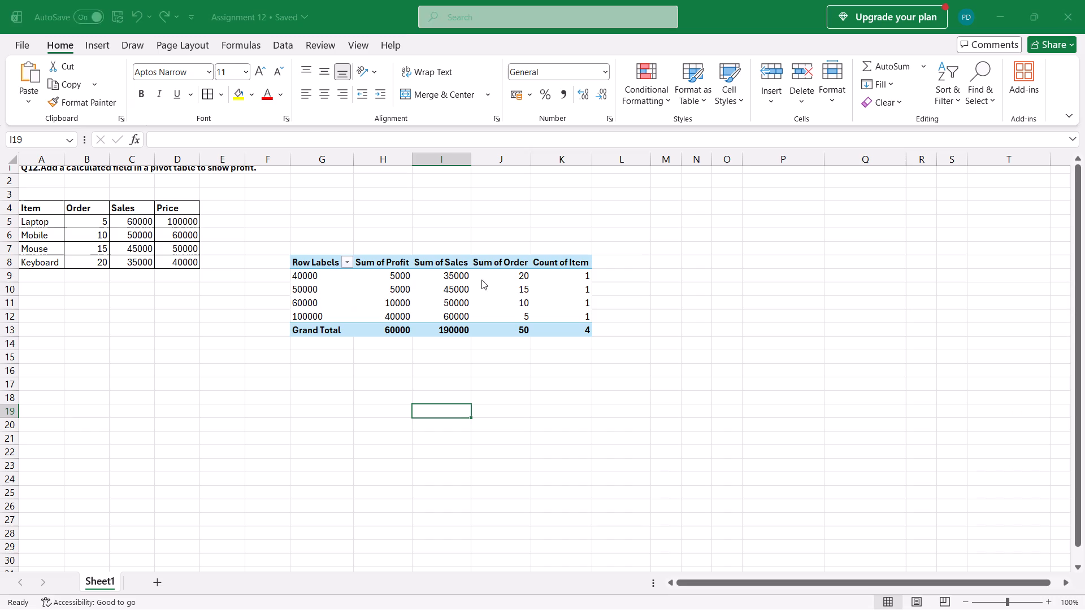
Switch to Excel and create a new blank workbook.
{"action": "left_click", "coordinate": [90, 37]}
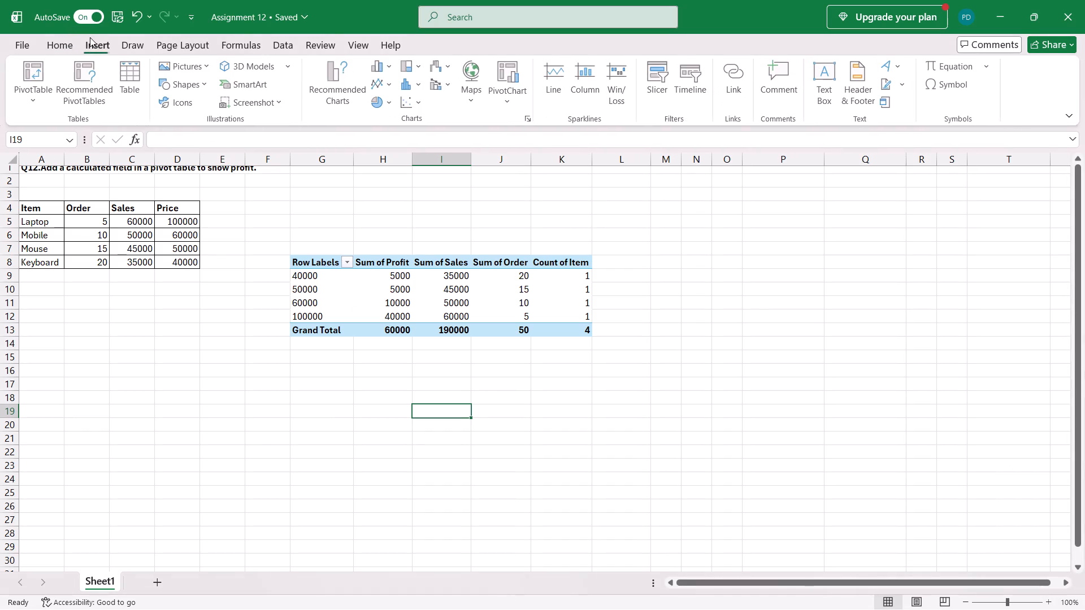
{"action": "left_click", "coordinate": [20, 34]}
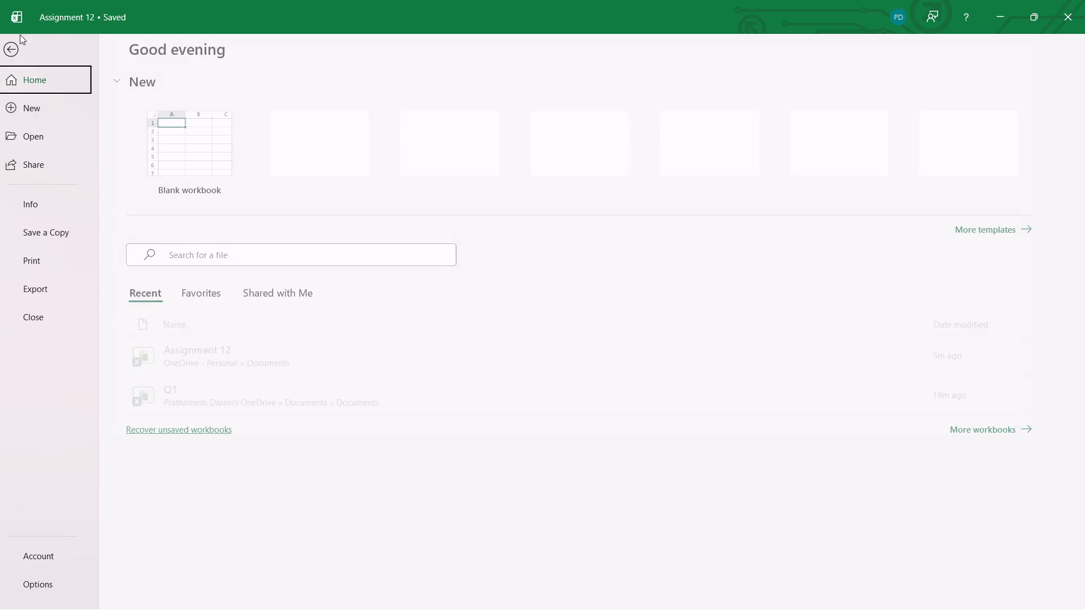
{"action": "left_click", "coordinate": [199, 122]}
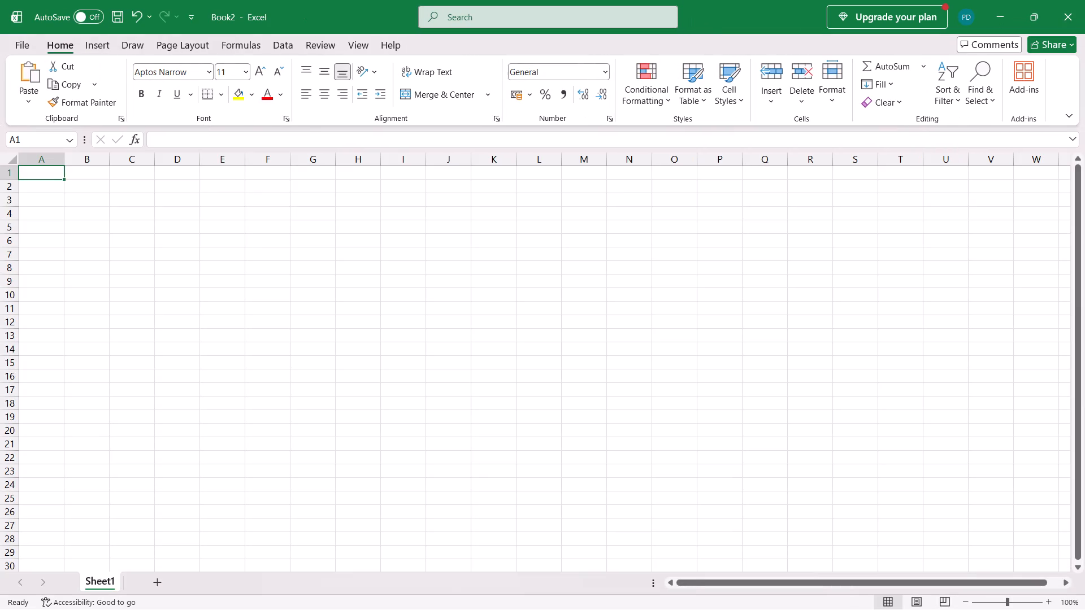
Paste the copied question into cell A1 and make it bold.
{"action": "key", "text": "ctrl+v"}
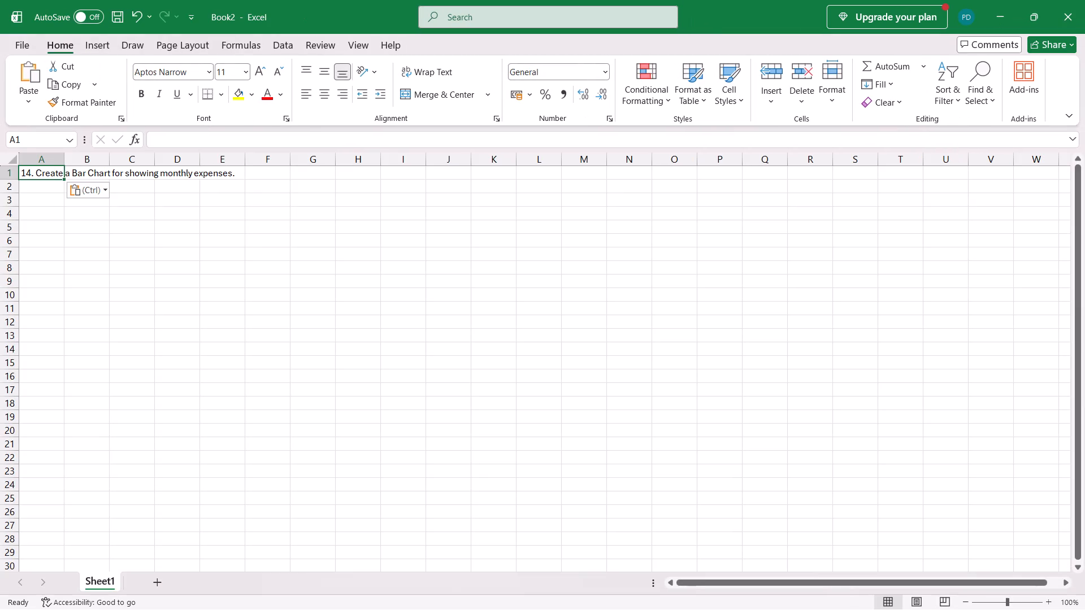
{"action": "left_click", "coordinate": [144, 88]}
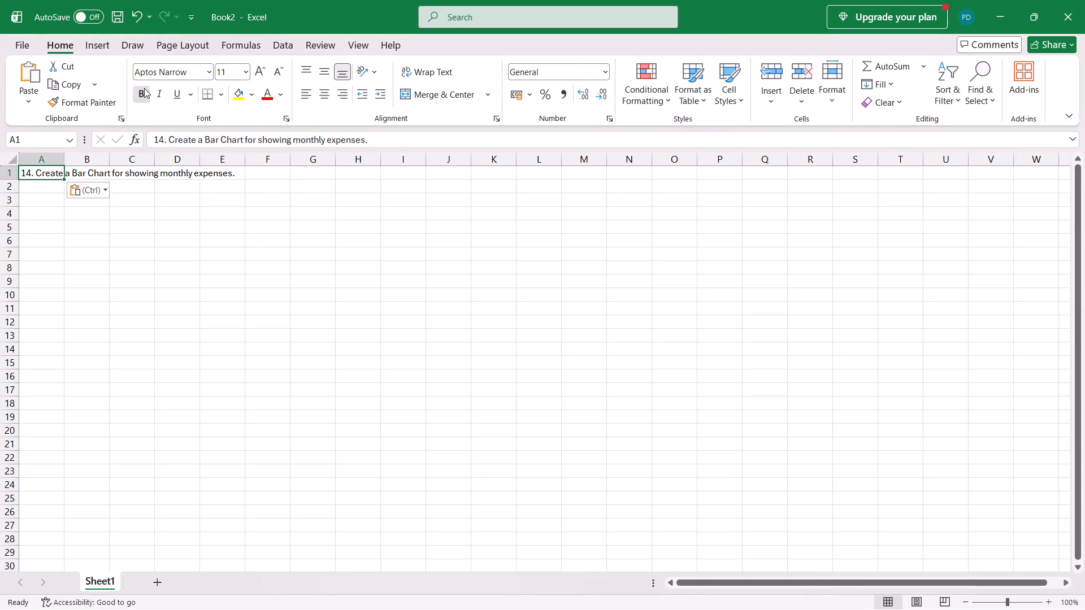
{"action": "left_click", "coordinate": [191, 228]}
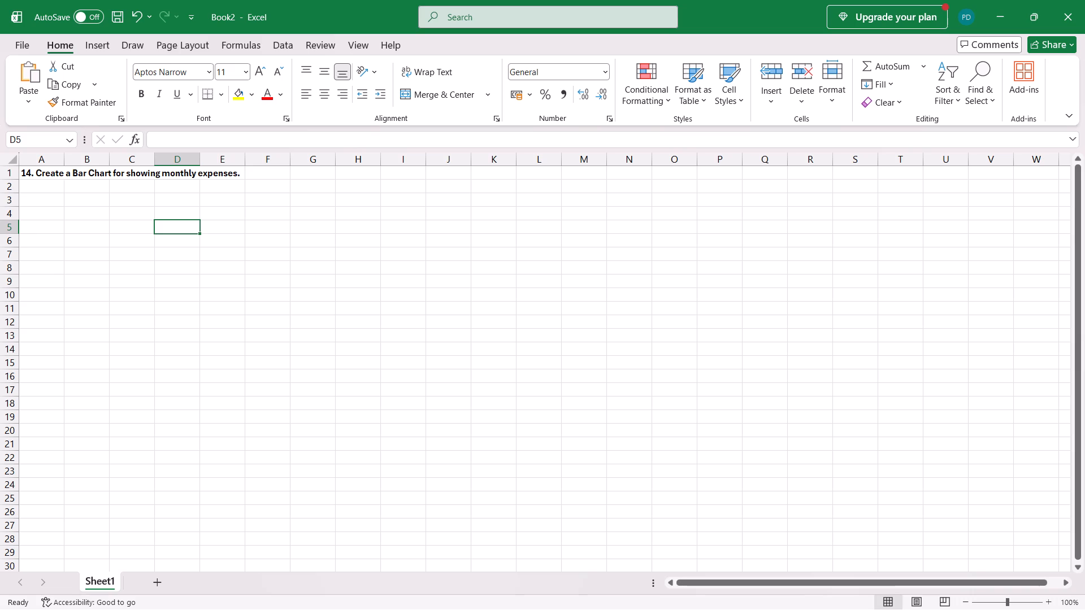
Enter the headers Month in A4 and Spendings in B4, and make both bold.
{"action": "left_click", "coordinate": [55, 210]}
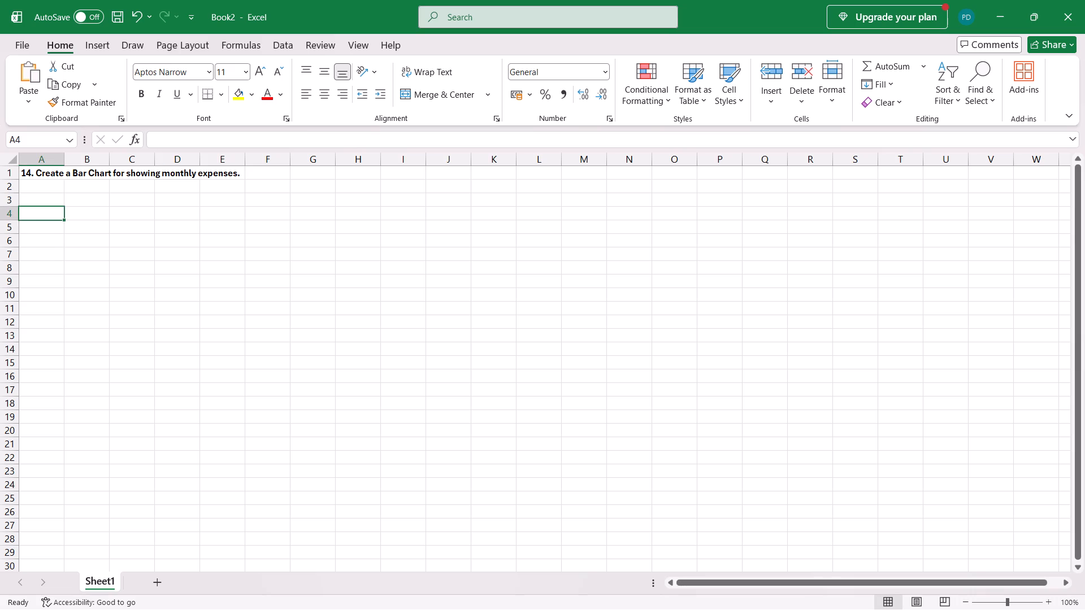
{"action": "type", "text": "Mou"}
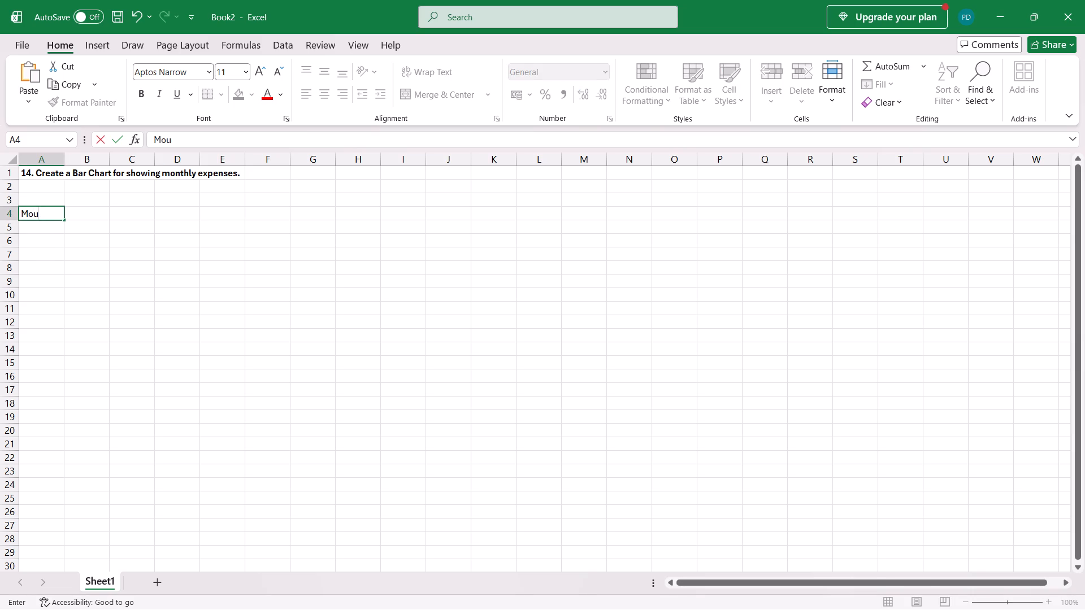
{"action": "key", "text": "BackSpace"}
{"action": "type", "text": "nth"}
{"action": "key", "text": "Right"}
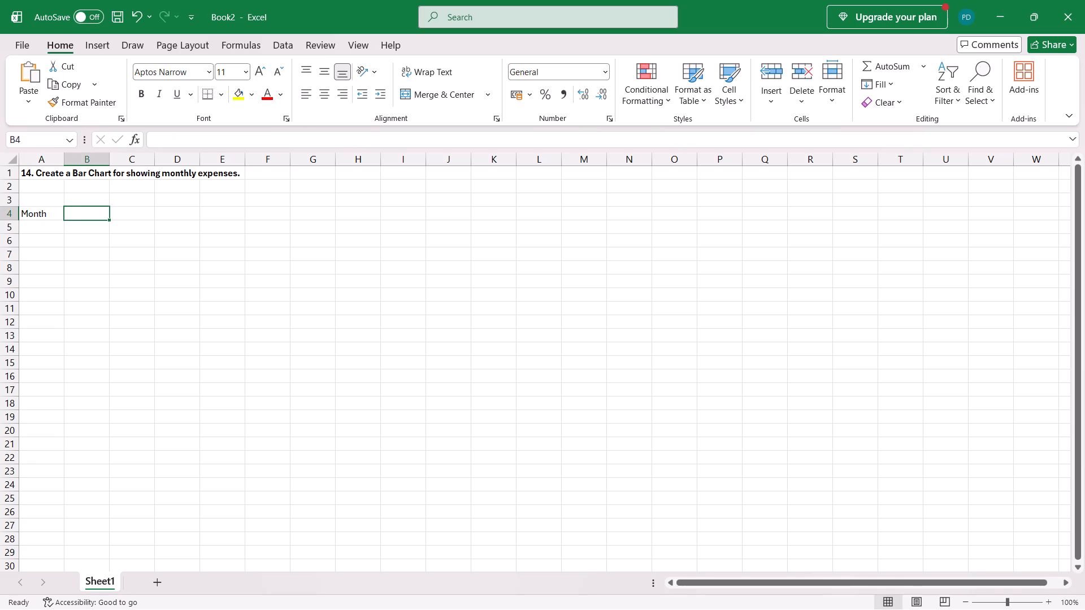
{"action": "key", "text": "shift+s"}
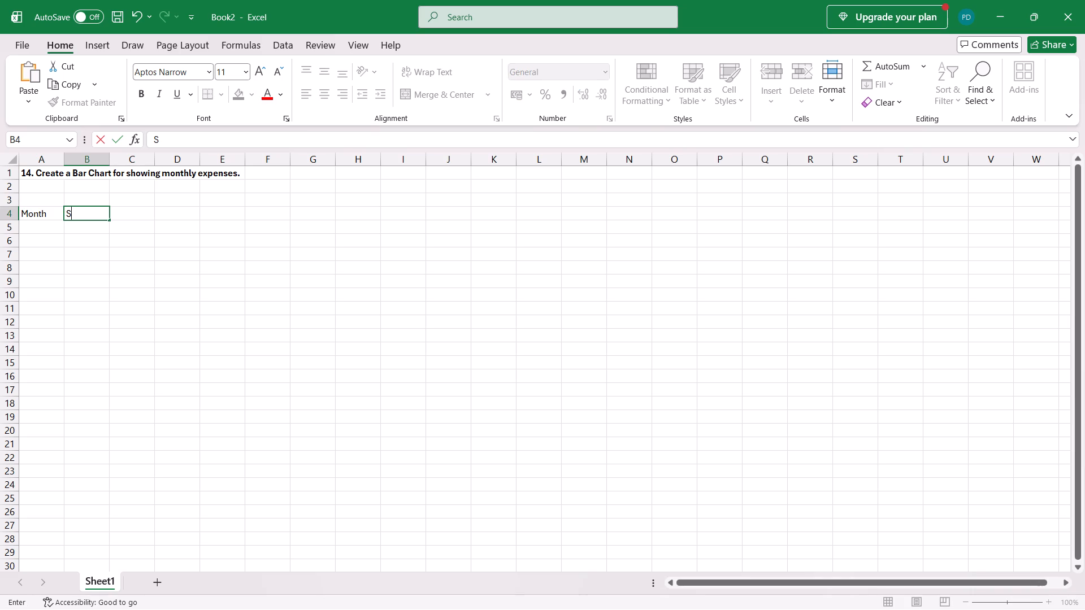
{"action": "key", "text": "p"}
{"action": "key", "text": "e"}
{"action": "key", "text": "n"}
{"action": "type", "text": "ding"}
{"action": "key", "text": "s"}
{"action": "left_click_drag", "start_coordinate": [50, 208], "coordinate": [94, 212]}
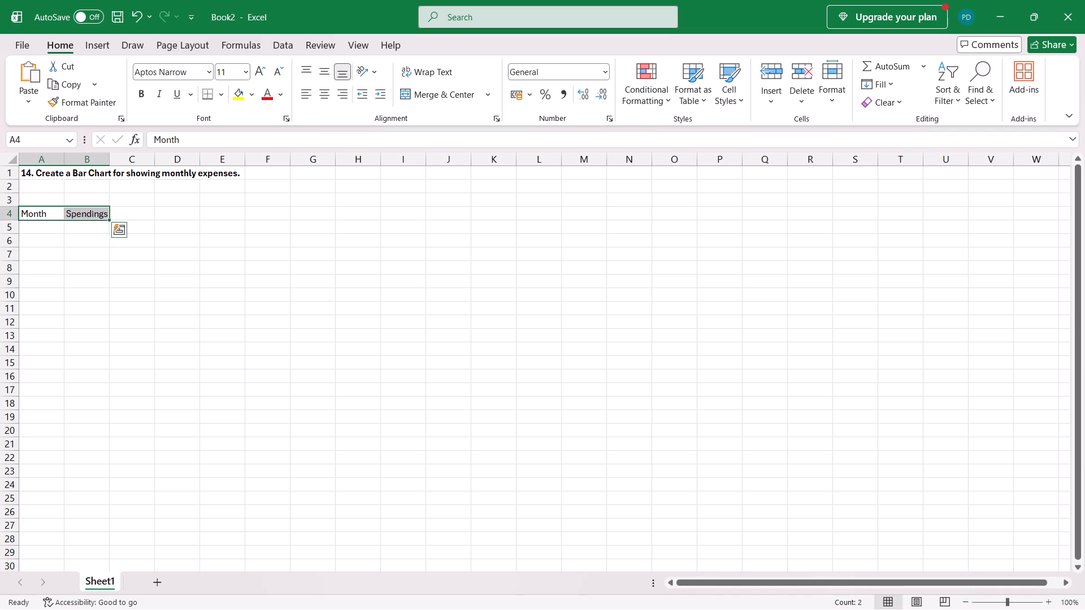
{"action": "left_click", "coordinate": [137, 94]}
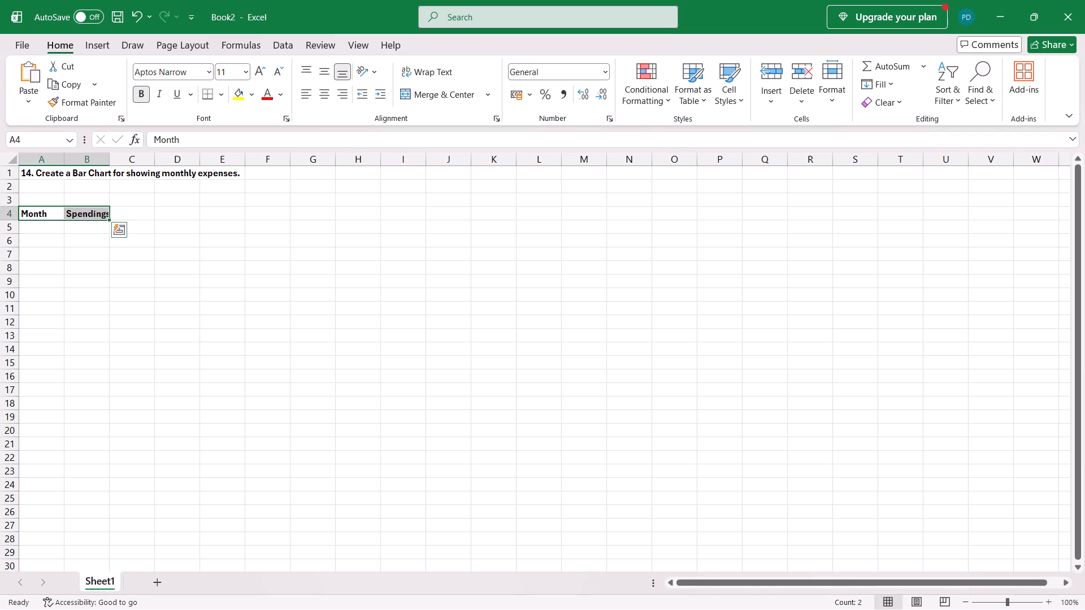
List the months January, February, March, April and May under the Month header in A5:A9.
{"action": "left_click", "coordinate": [42, 229]}
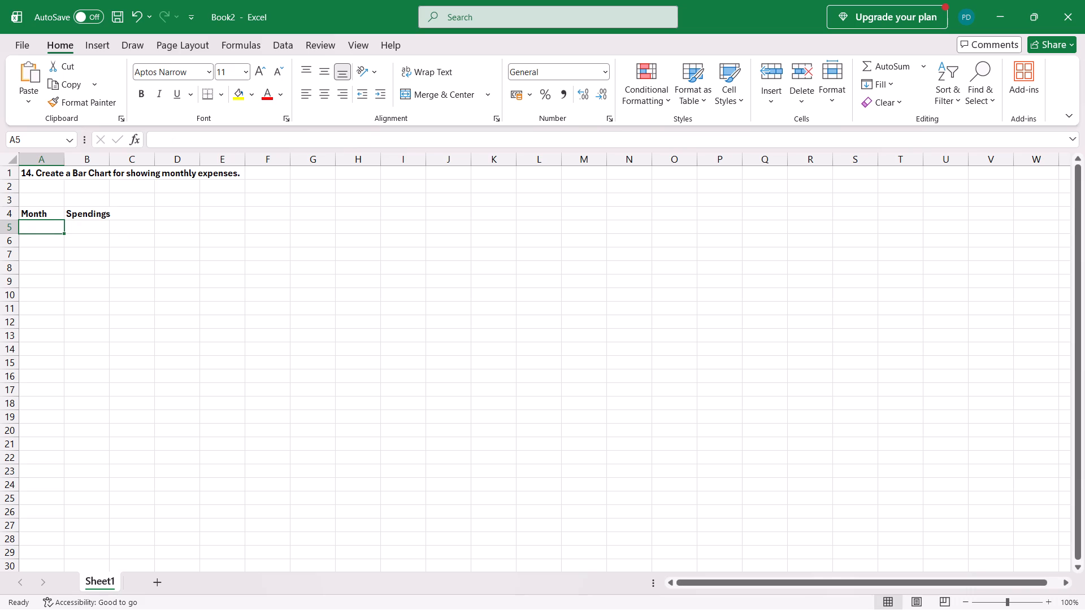
{"action": "key", "text": "shift+j"}
{"action": "type", "text": "anuary"}
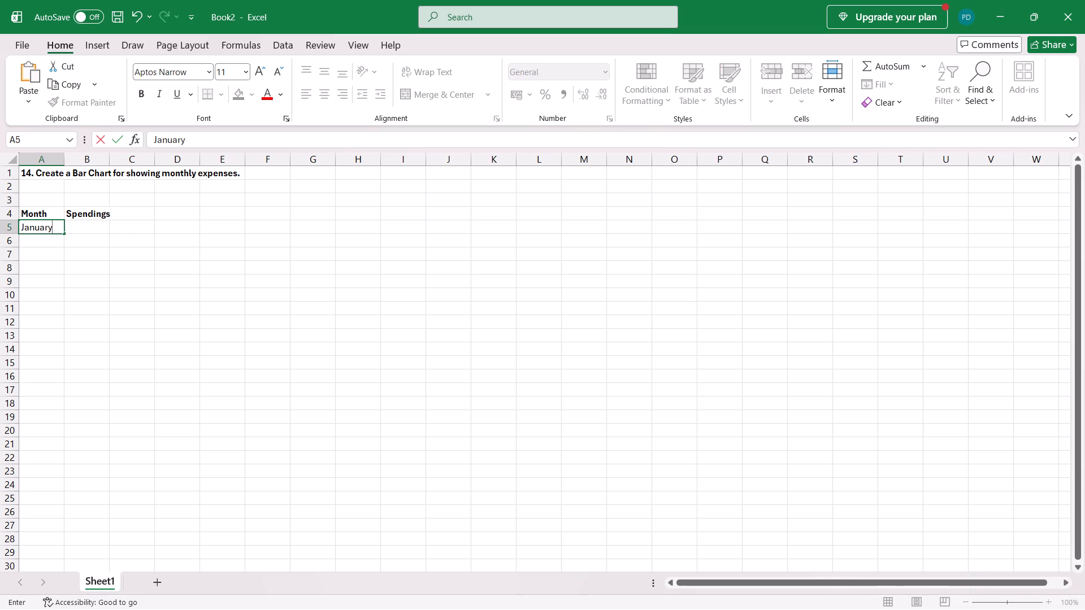
{"action": "key", "text": "Return"}
{"action": "type", "text": "February"}
{"action": "key", "text": "Return"}
{"action": "type", "text": "March"}
{"action": "key", "text": "Return"}
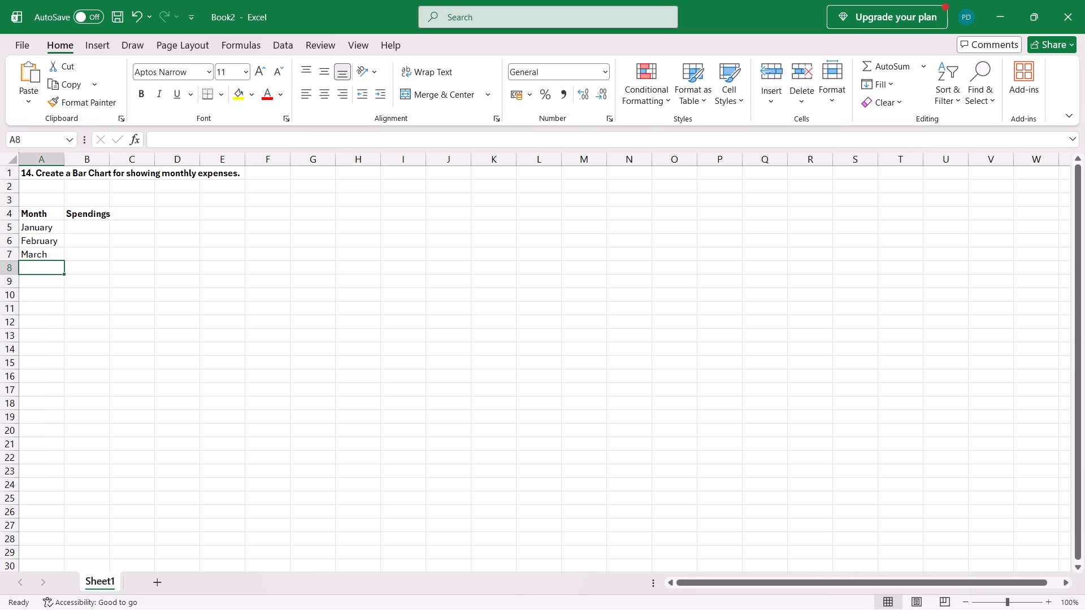
{"action": "type", "text": "April"}
{"action": "key", "text": "Return"}
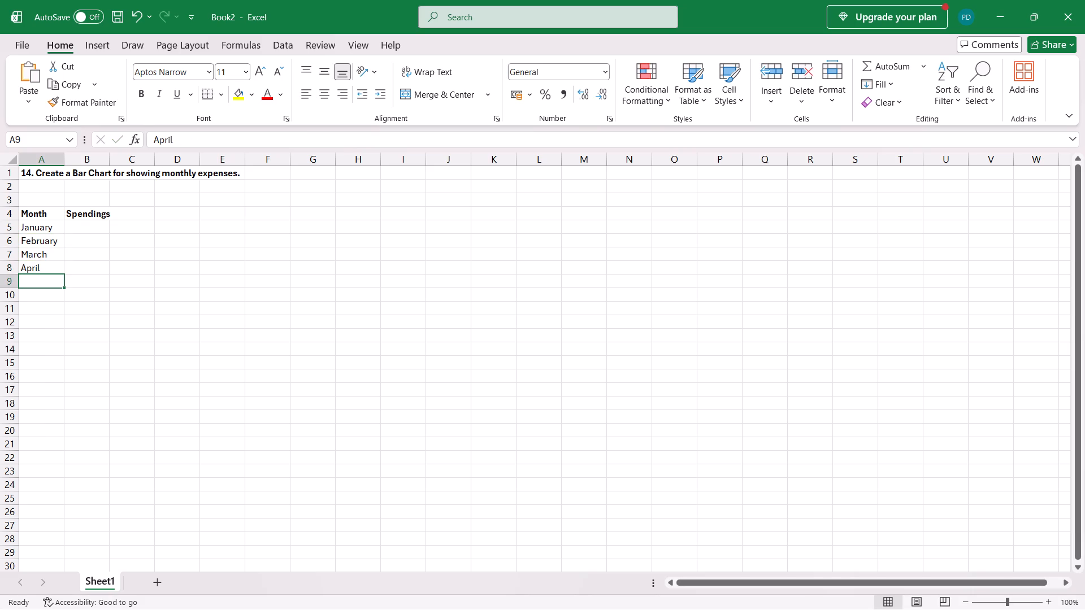
{"action": "type", "text": "May"}
{"action": "key", "text": "Return"}
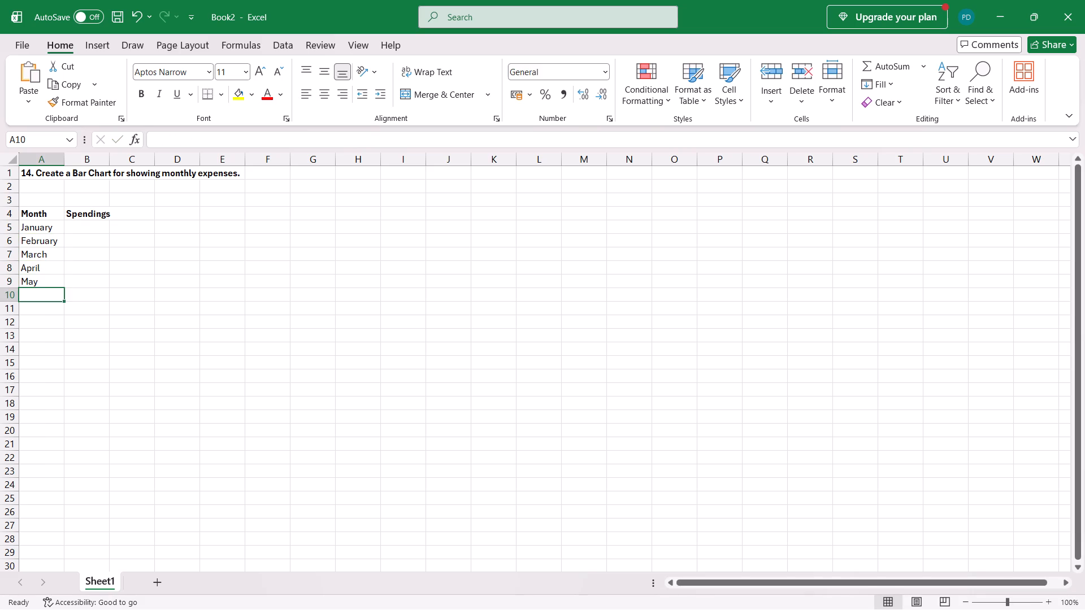
Continue the Month list with June, July, August, September and October in A10:A14.
{"action": "key", "text": "j"}
{"action": "key", "text": "BackSpace"}
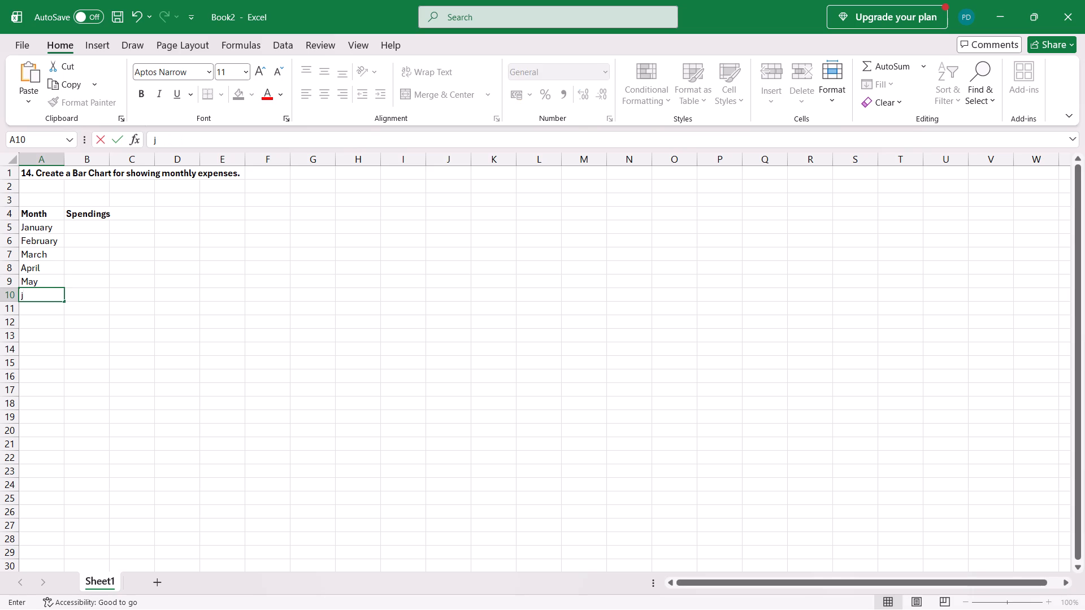
{"action": "type", "text": "June"}
{"action": "key", "text": "Return"}
{"action": "type", "text": "July"}
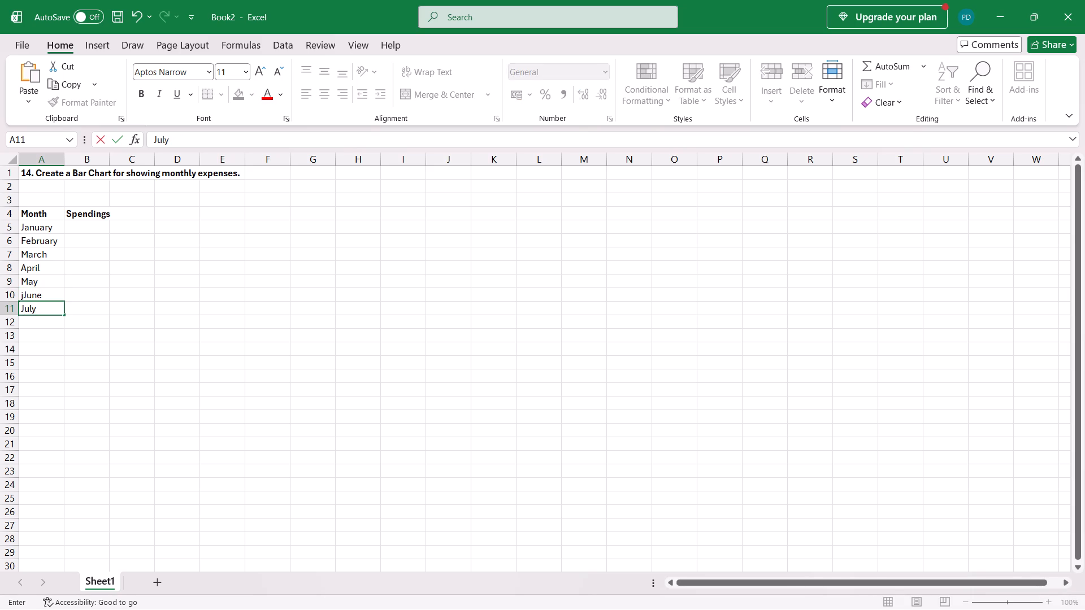
{"action": "key", "text": "Return"}
{"action": "type", "text": "August"}
{"action": "key", "text": "Return"}
{"action": "type", "text": "Sp"}
{"action": "key", "text": "BackSpace"}
{"action": "type", "text": "ep"}
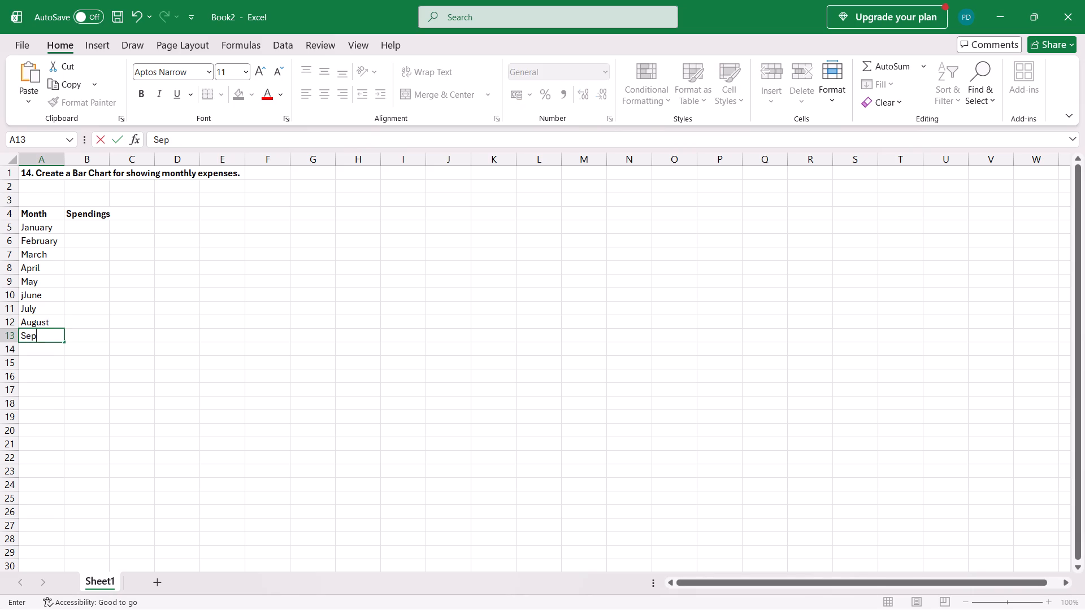
{"action": "type", "text": "tember"}
{"action": "key", "text": "Return"}
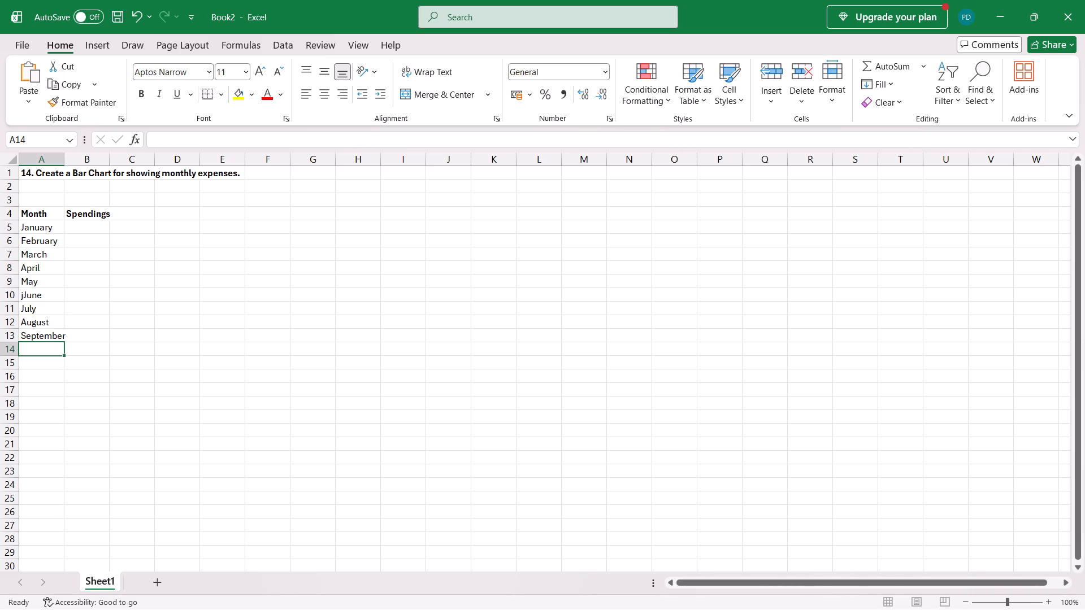
{"action": "type", "text": "October"}
{"action": "key", "text": "Return"}
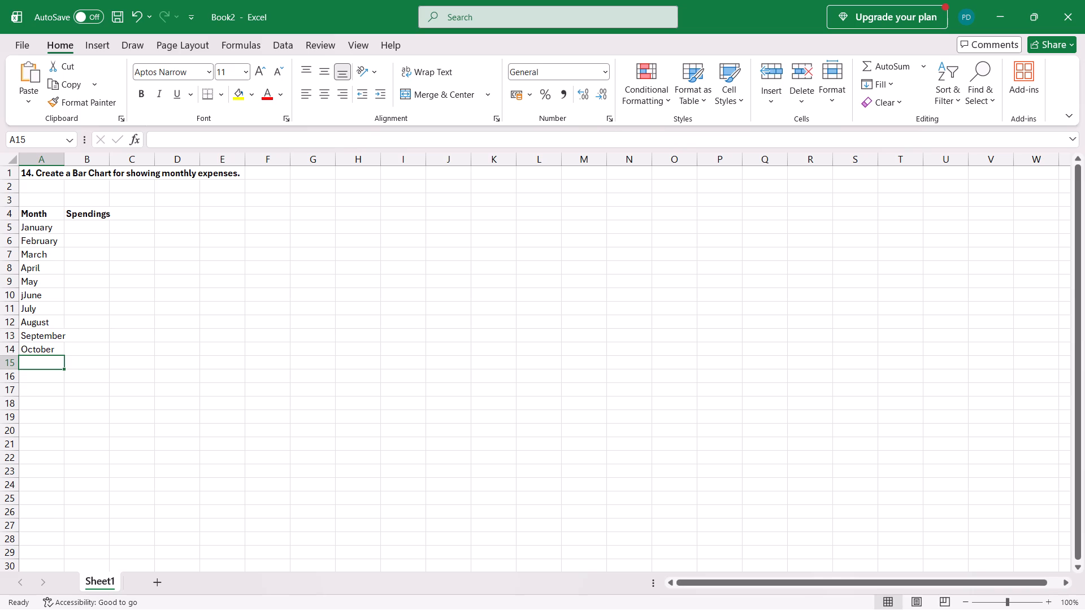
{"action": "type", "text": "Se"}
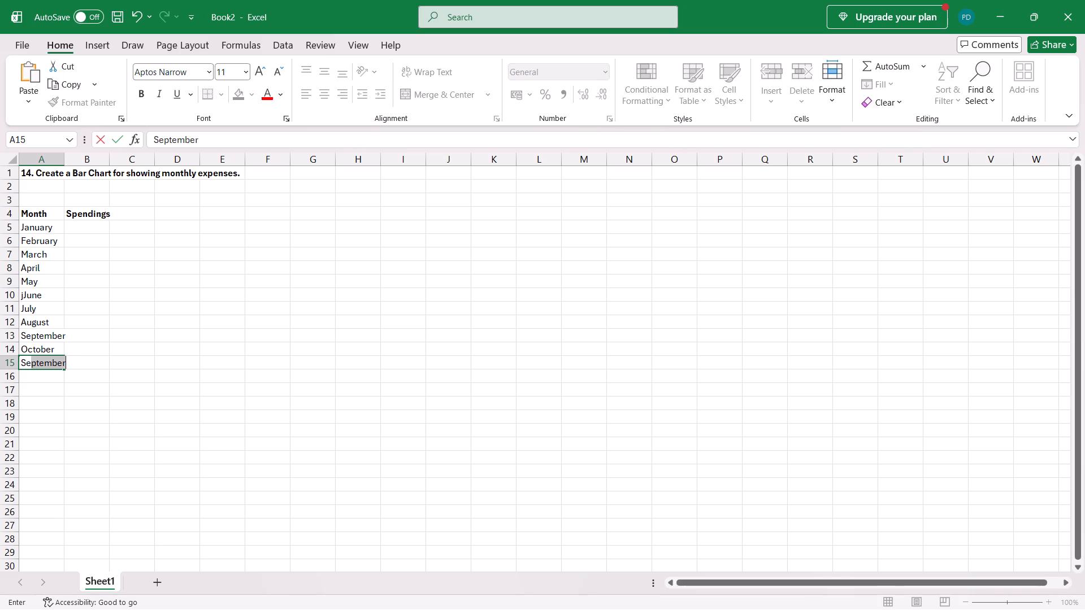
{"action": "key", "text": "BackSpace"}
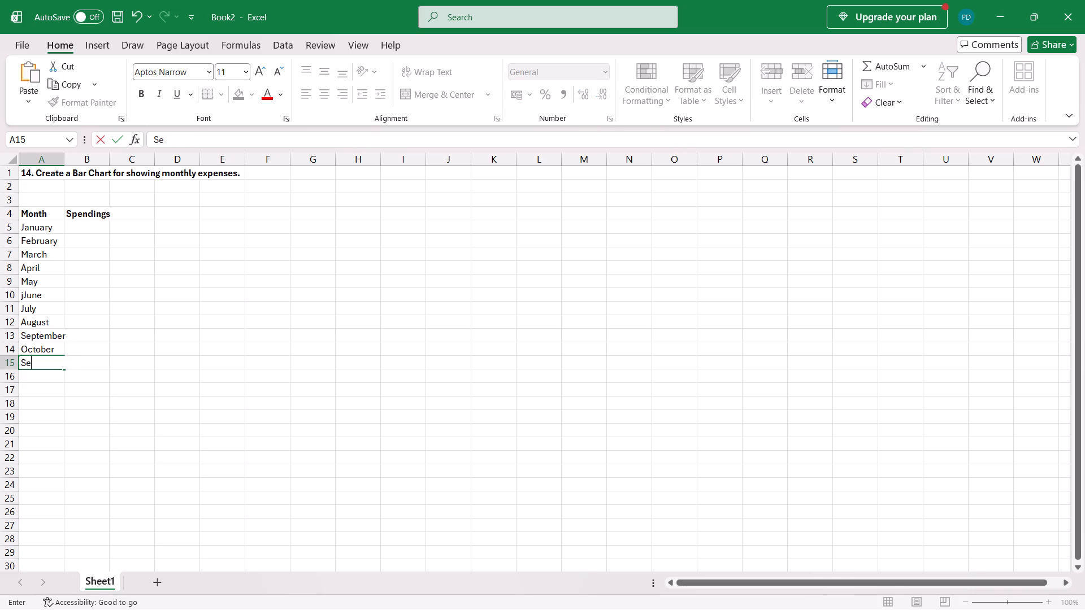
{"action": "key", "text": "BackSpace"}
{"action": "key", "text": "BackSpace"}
Correct the month name in A10 to June by removing the stray leading j.
{"action": "key", "text": "Up"}
{"action": "key", "text": "Up"}
{"action": "key", "text": "Up"}
{"action": "key", "text": "Up"}
{"action": "key", "text": "Up"}
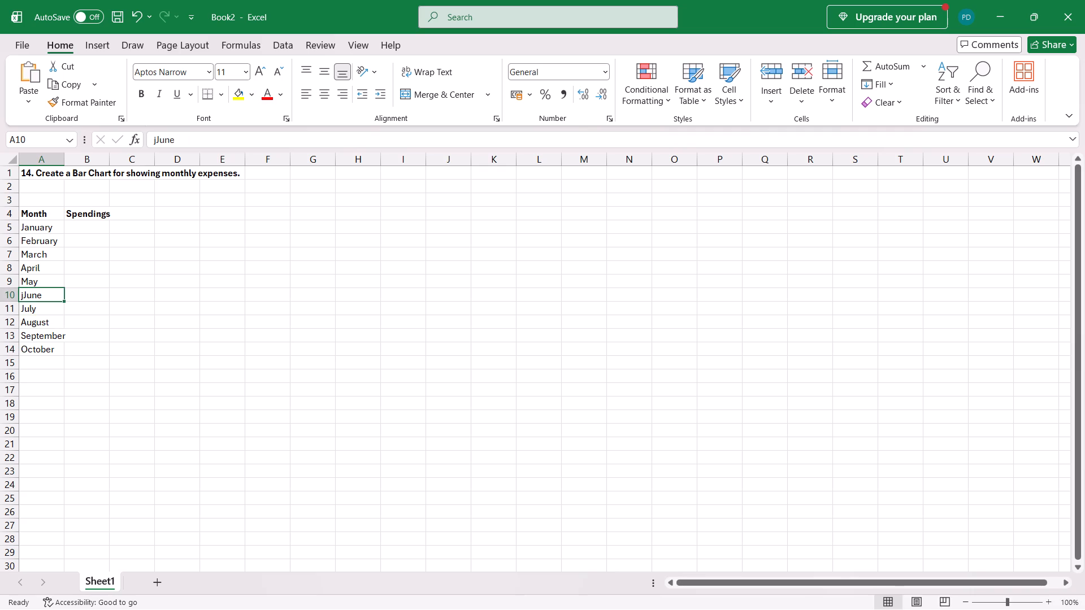
{"action": "left_click", "coordinate": [158, 146]}
{"action": "key", "text": "BackSpace"}
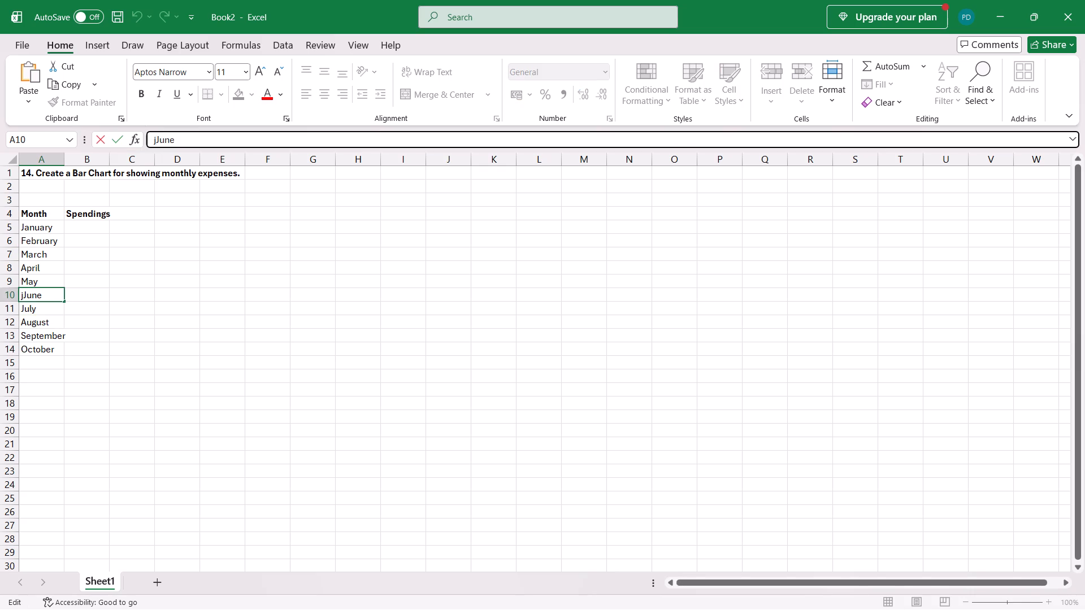
Complete the Month list with November in A15 and December in A16.
{"action": "left_click", "coordinate": [44, 363]}
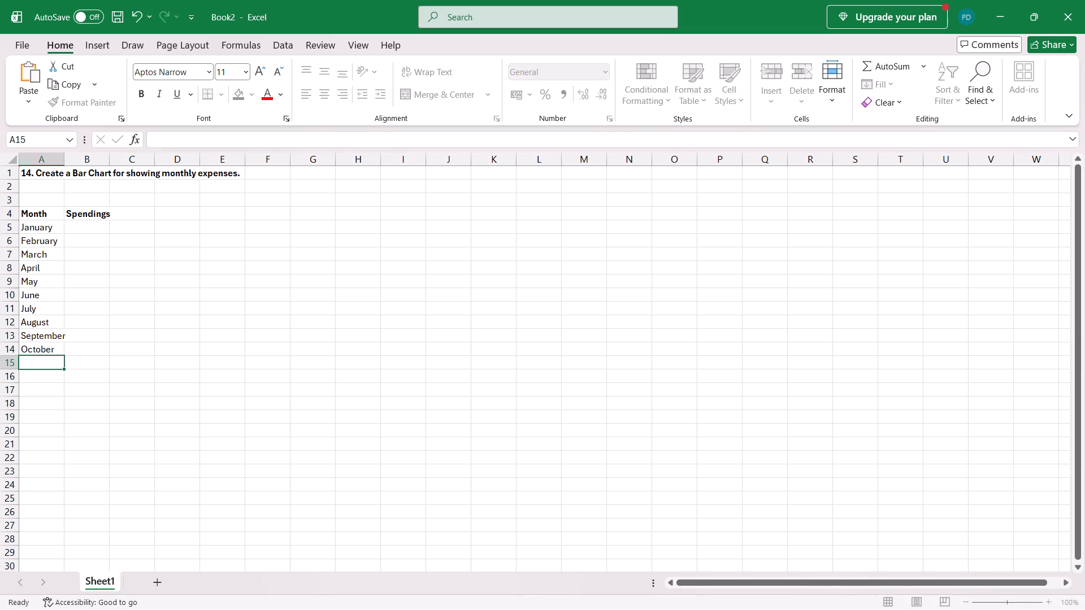
{"action": "type", "text": "November"}
{"action": "key", "text": "Return"}
{"action": "type", "text": "December"}
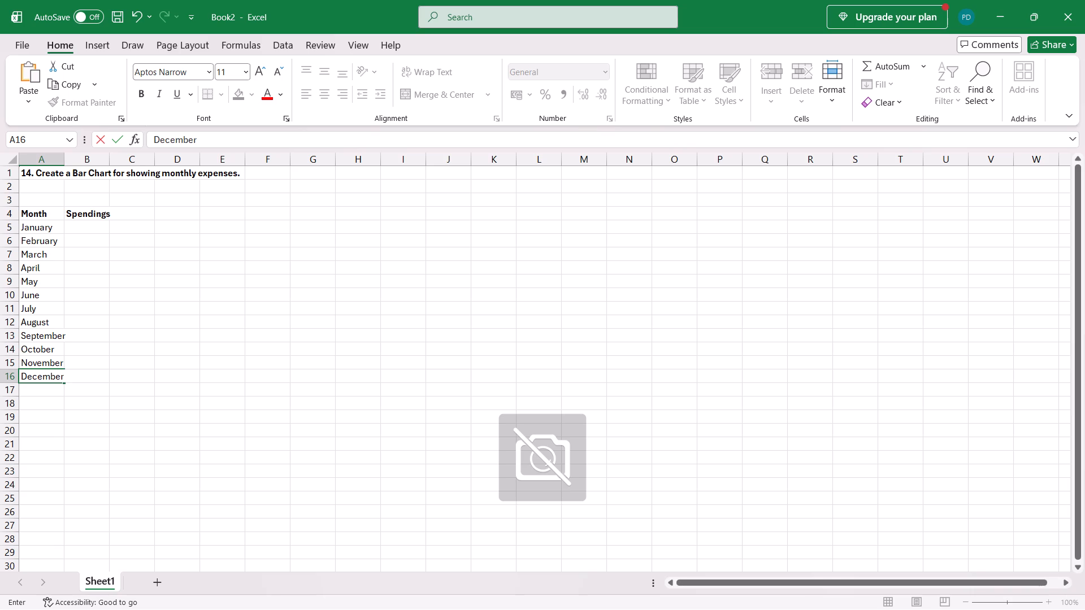
Enter the spendings for January to March in B5:B7 as 10000, 20000 and 12000.
{"action": "left_click", "coordinate": [93, 227]}
{"action": "type", "text": "10000"}
{"action": "key", "text": "Down"}
{"action": "type", "text": "2000"}
{"action": "key", "text": "0"}
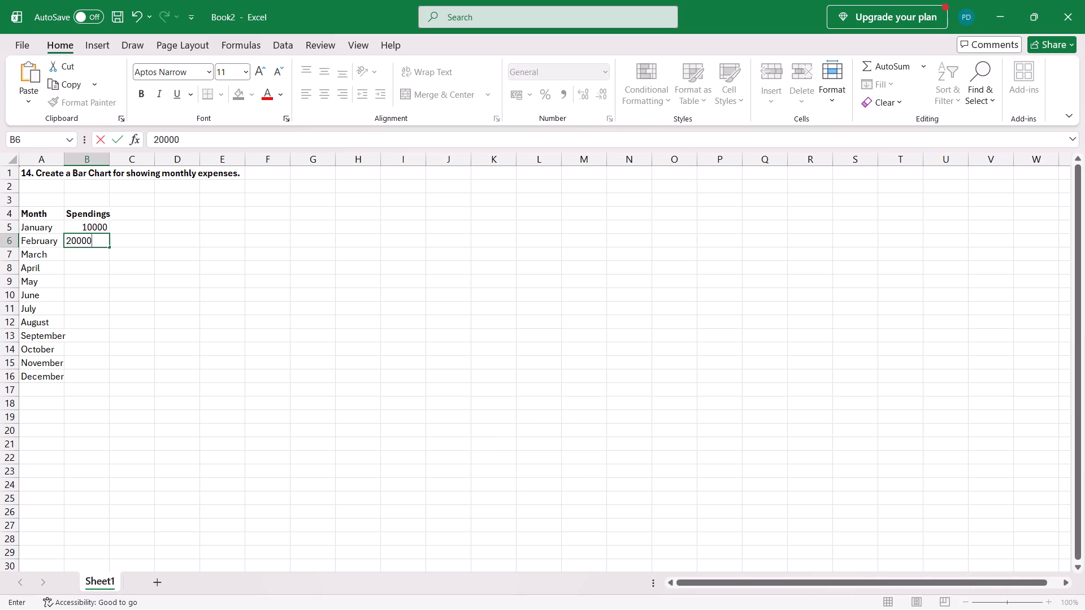
{"action": "key", "text": "BackSpace"}
{"action": "key", "text": "0"}
{"action": "key", "text": "Down"}
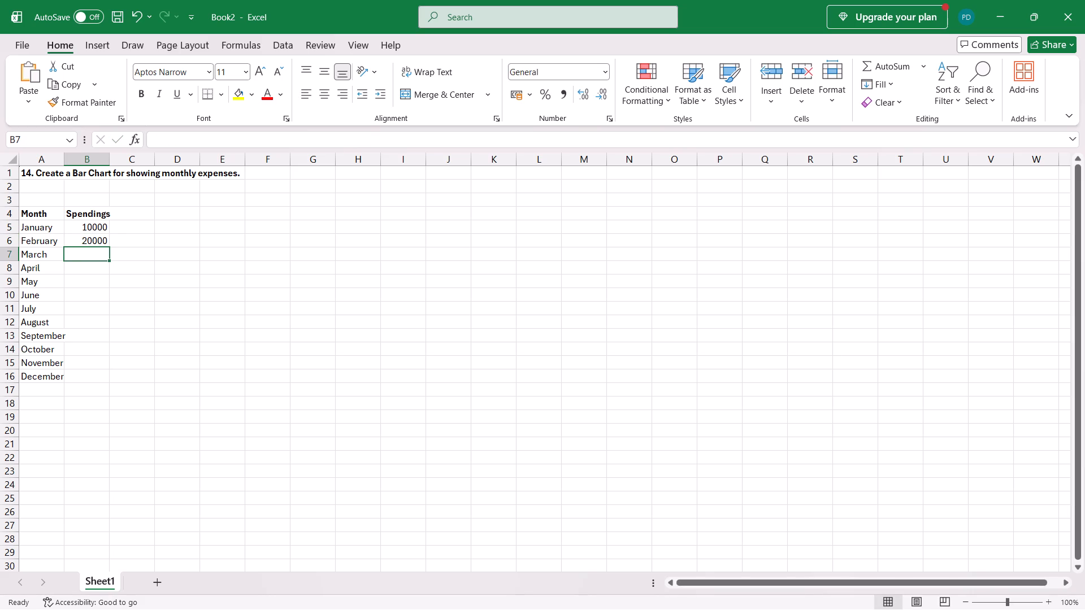
{"action": "type", "text": "12000"}
{"action": "key", "text": "Down"}
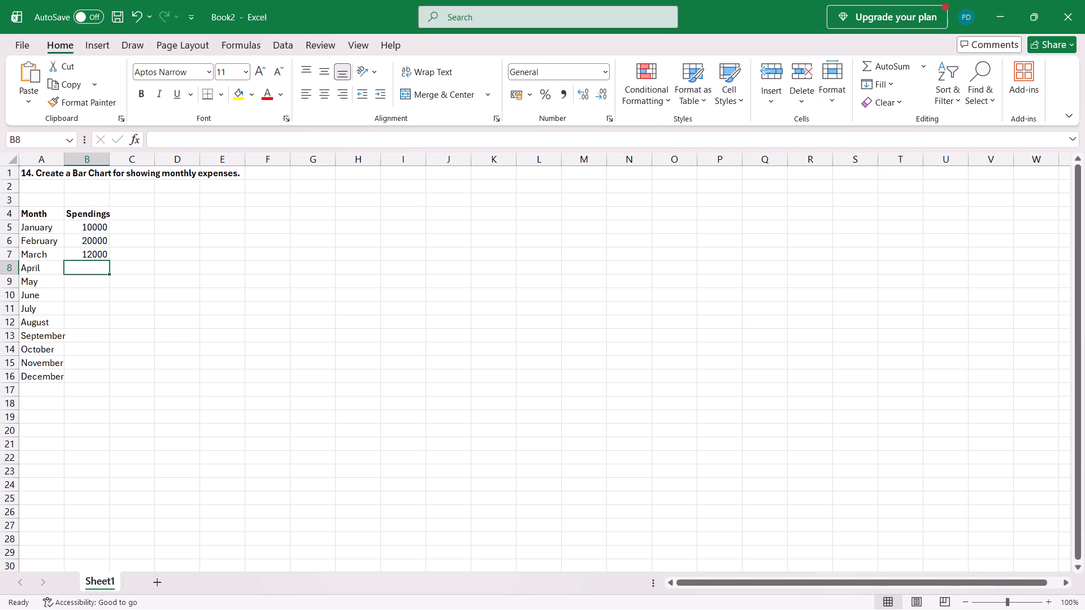
Enter the spendings for April to June in B8:B10 as 20000, 18000 and 5000.
{"action": "type", "text": "2000"}
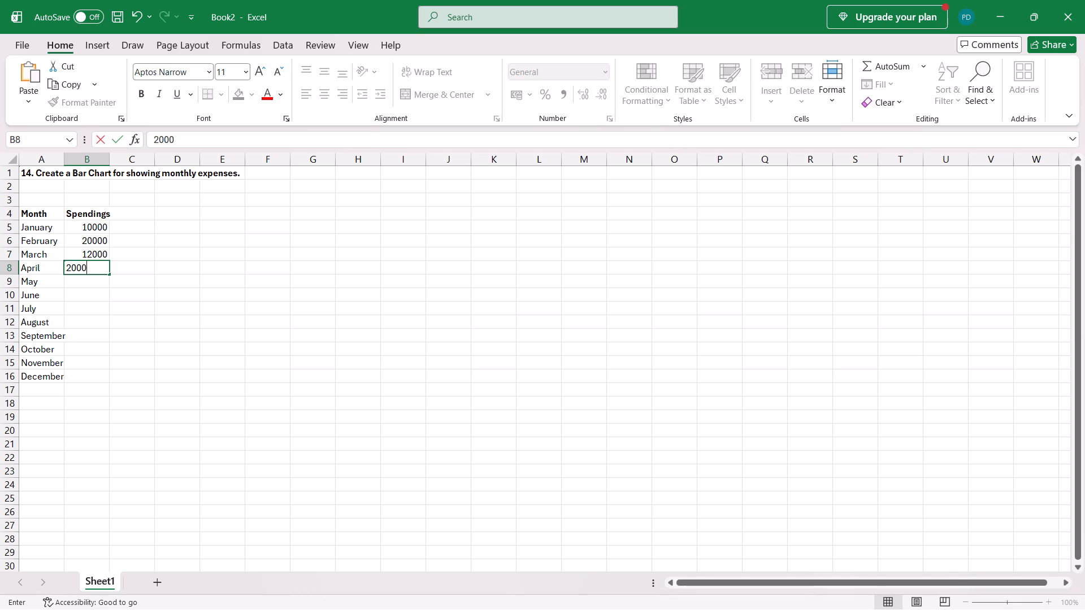
{"action": "key", "text": "Down"}
{"action": "key", "text": "Up"}
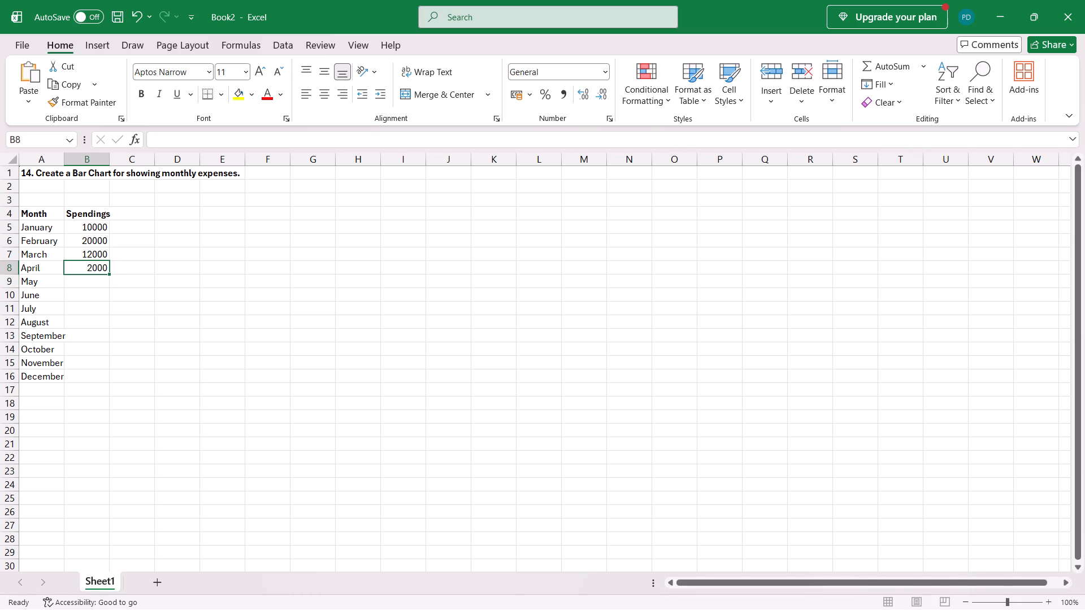
{"action": "type", "text": "20000"}
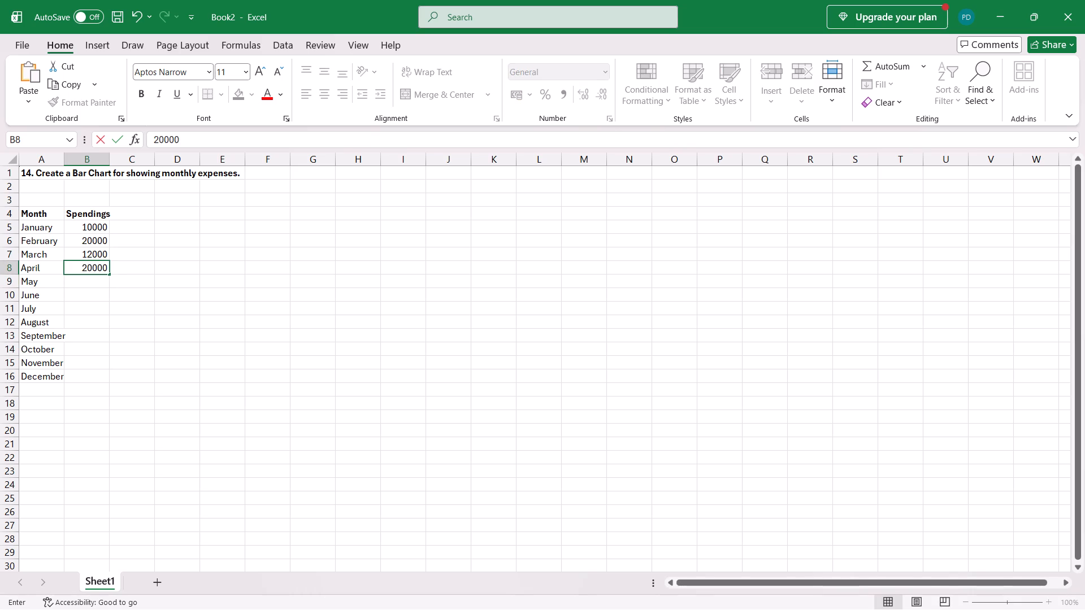
{"action": "key", "text": "Down"}
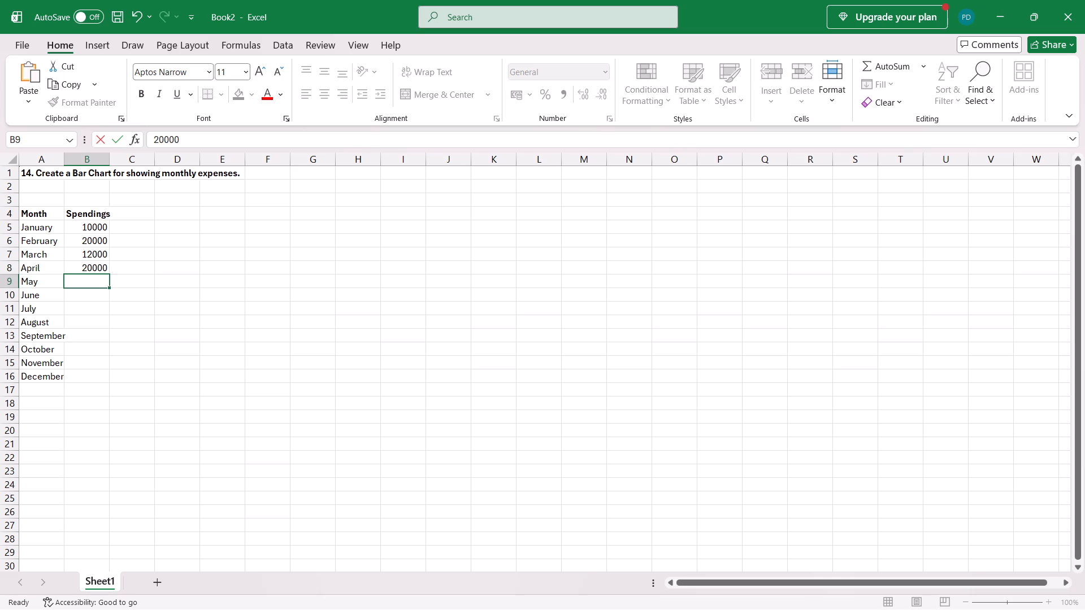
{"action": "type", "text": "18"}
{"action": "type", "text": "000"}
{"action": "key", "text": "Down"}
{"action": "type", "text": "500"}
{"action": "key", "text": "0"}
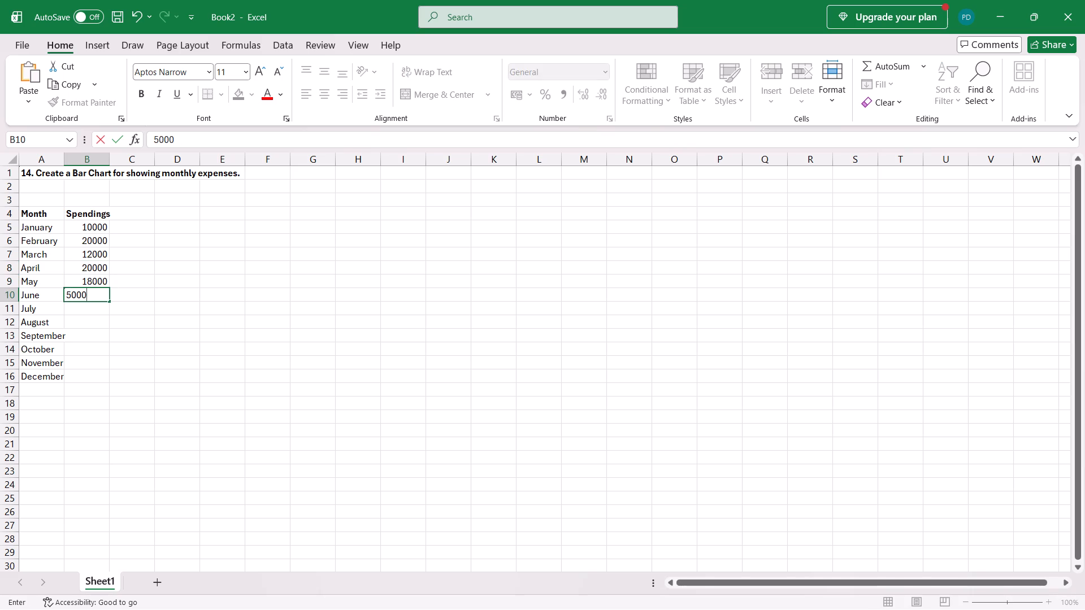
{"action": "key", "text": "Down"}
Enter the spendings for July to October in B11:B14 as 70000, 10000, 11000 and 14000.
{"action": "key", "text": "7"}
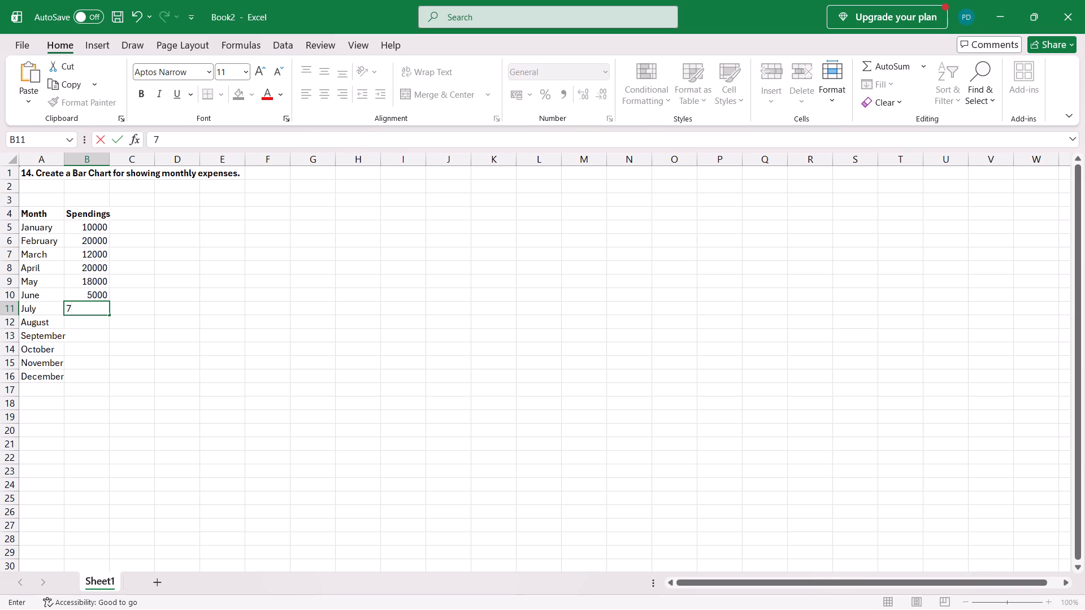
{"action": "type", "text": "000"}
{"action": "key", "text": "0"}
{"action": "key", "text": "Down"}
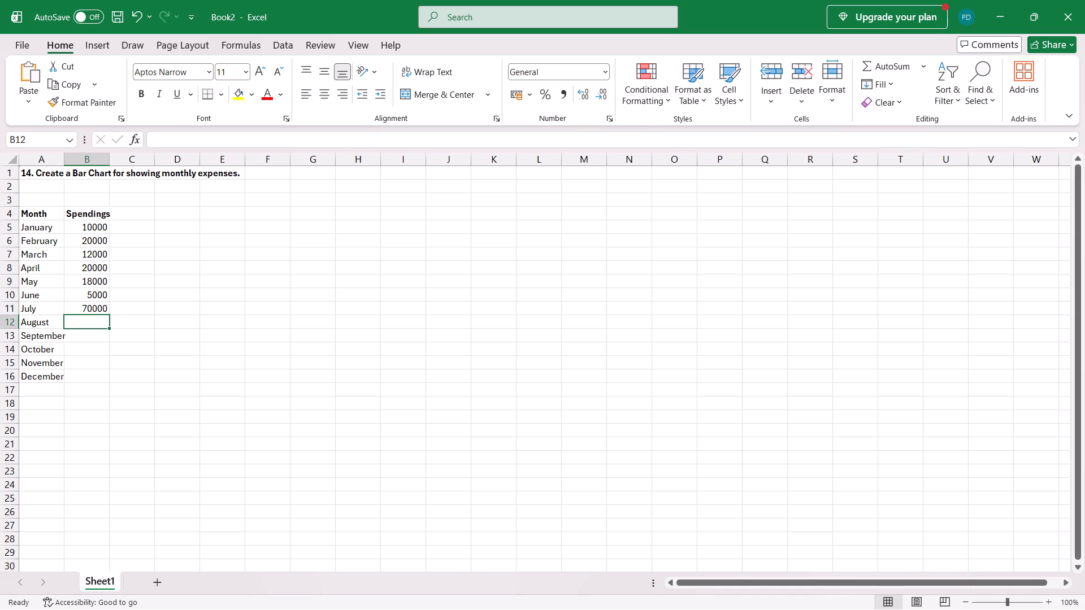
{"action": "type", "text": "10000"}
{"action": "key", "text": "Down"}
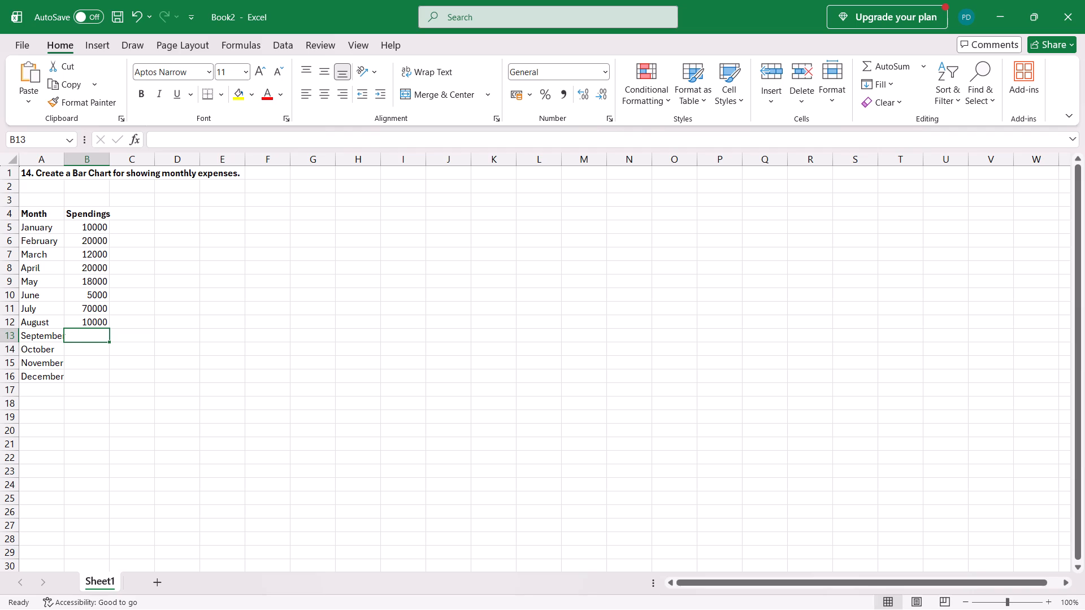
{"action": "type", "text": "11000"}
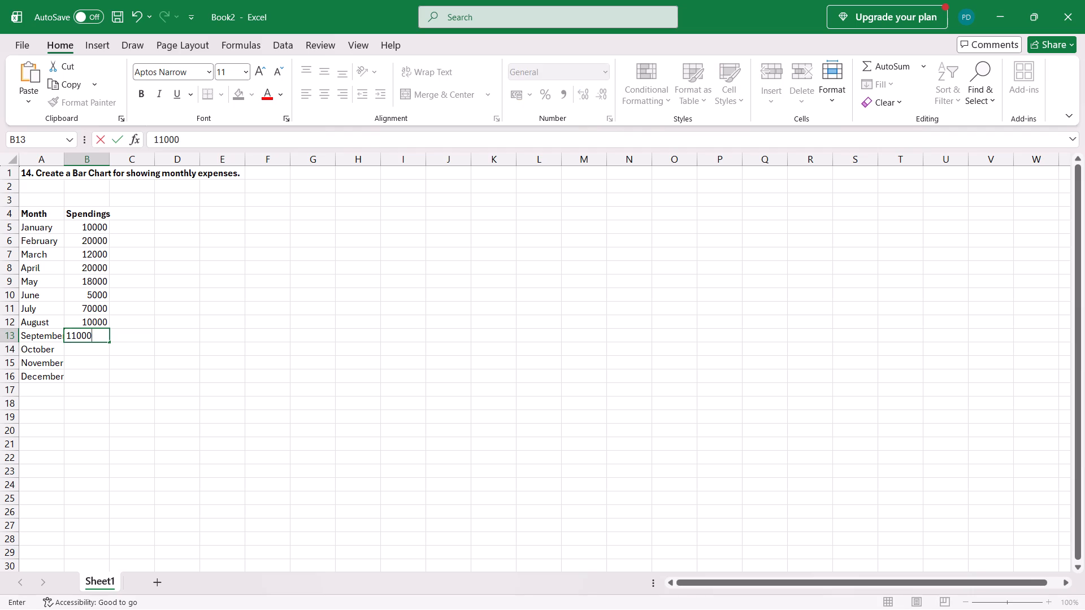
{"action": "key", "text": "Down"}
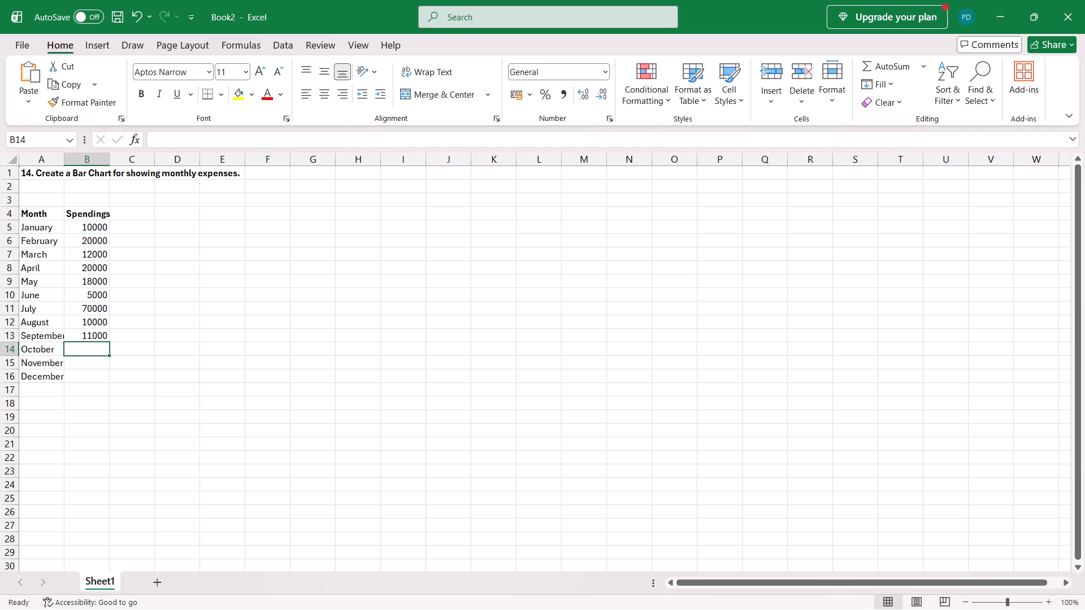
{"action": "type", "text": "14"}
{"action": "type", "text": "000"}
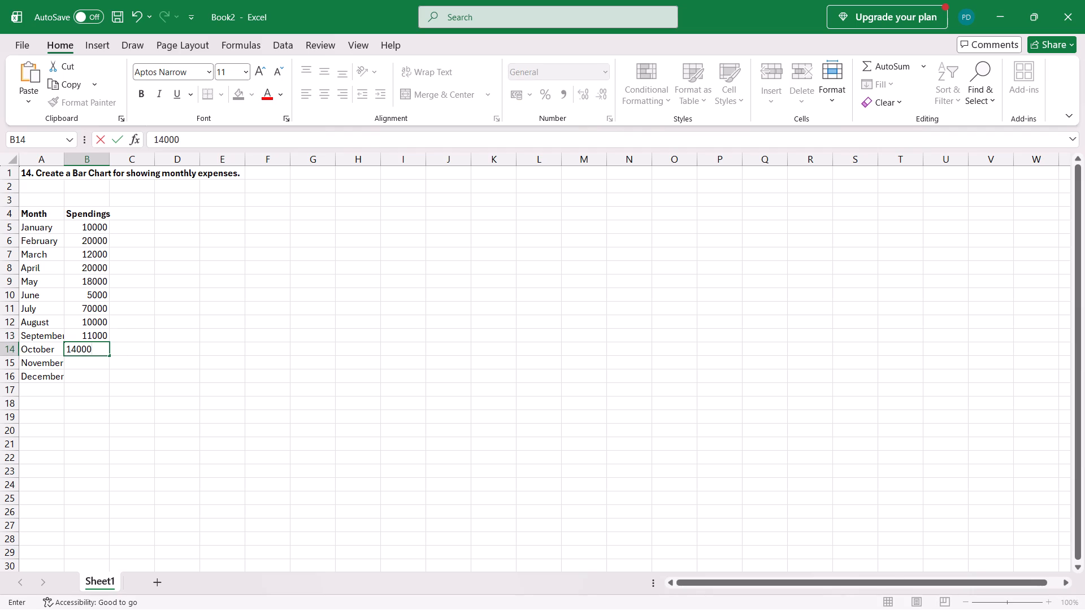
{"action": "key", "text": "Down"}
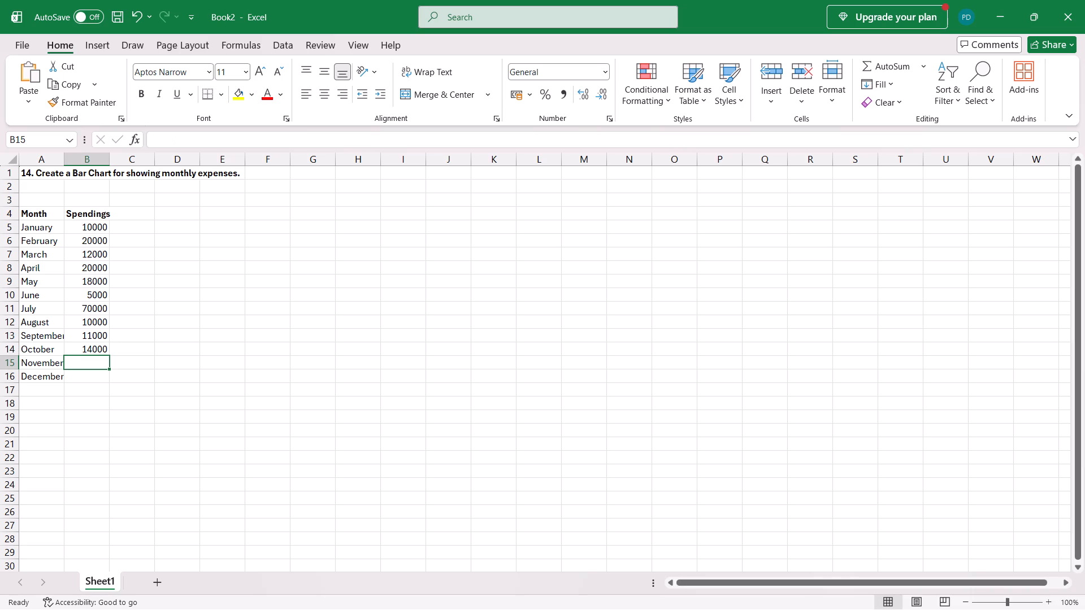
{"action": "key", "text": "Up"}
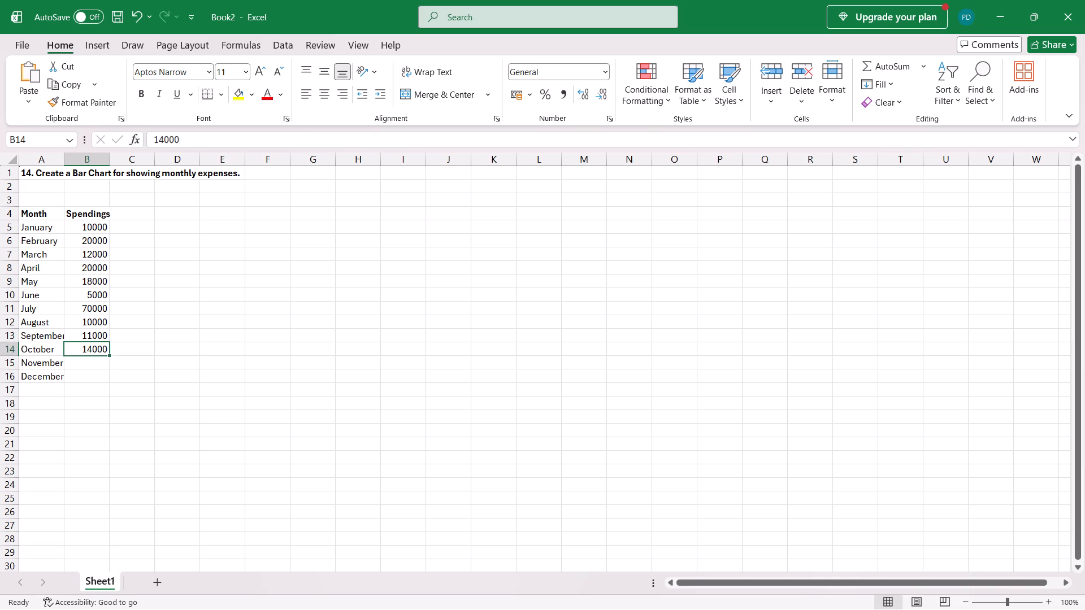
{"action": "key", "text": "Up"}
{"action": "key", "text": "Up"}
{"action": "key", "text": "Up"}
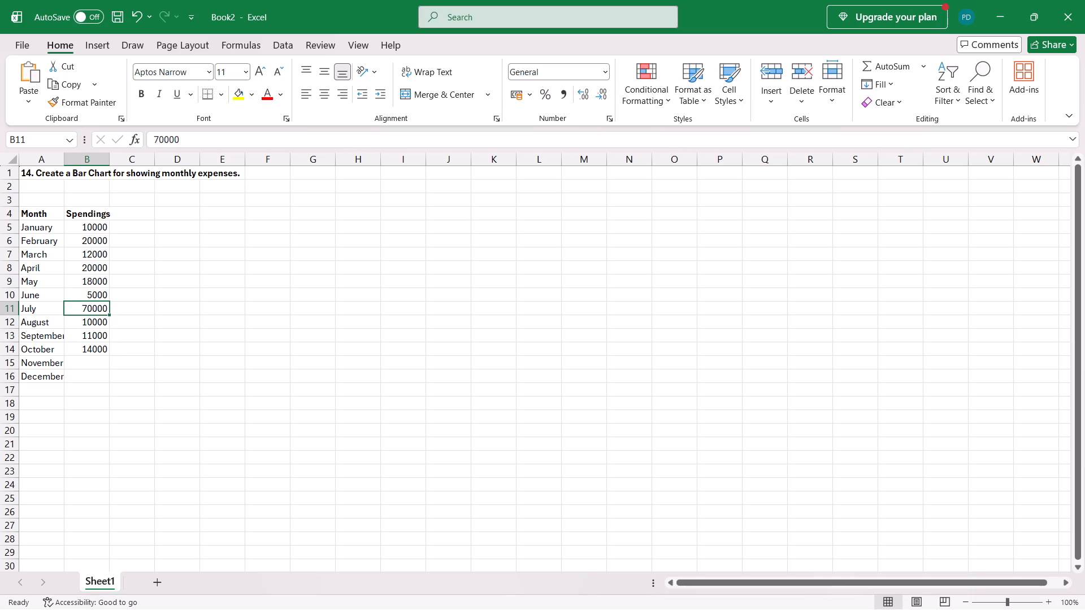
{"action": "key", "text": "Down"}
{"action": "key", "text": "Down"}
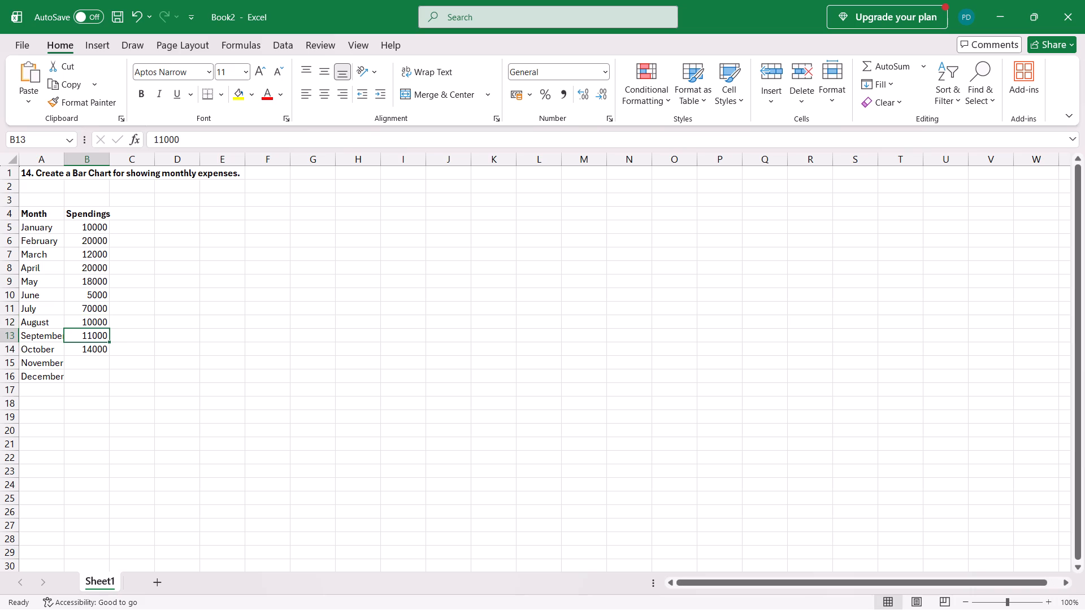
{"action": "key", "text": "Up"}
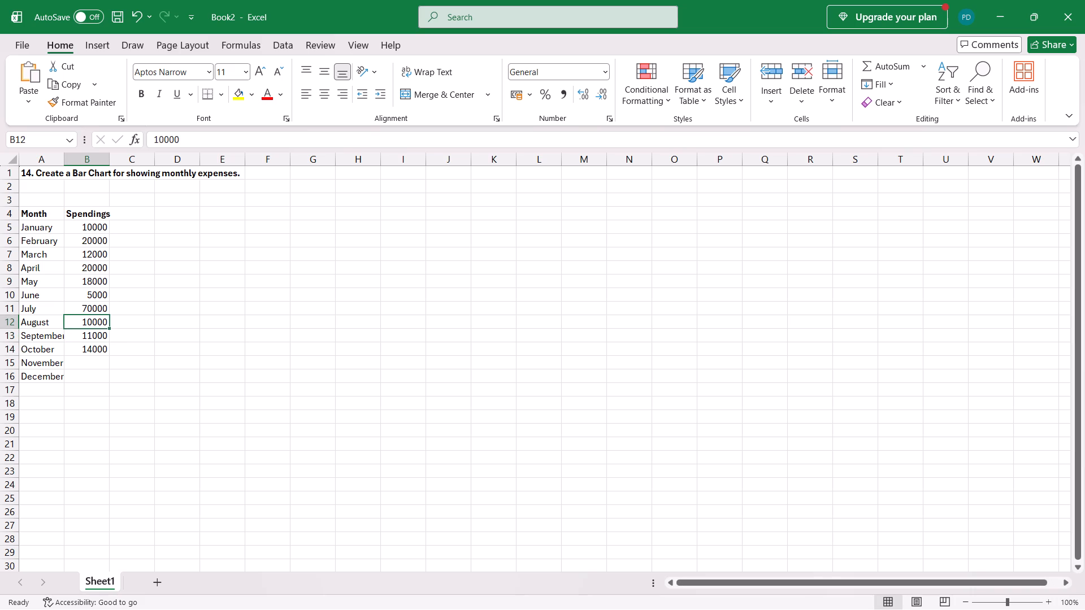
Enter the spendings for November and December in B15:B16 as 25000 and 10000.
{"action": "key", "text": "Up"}
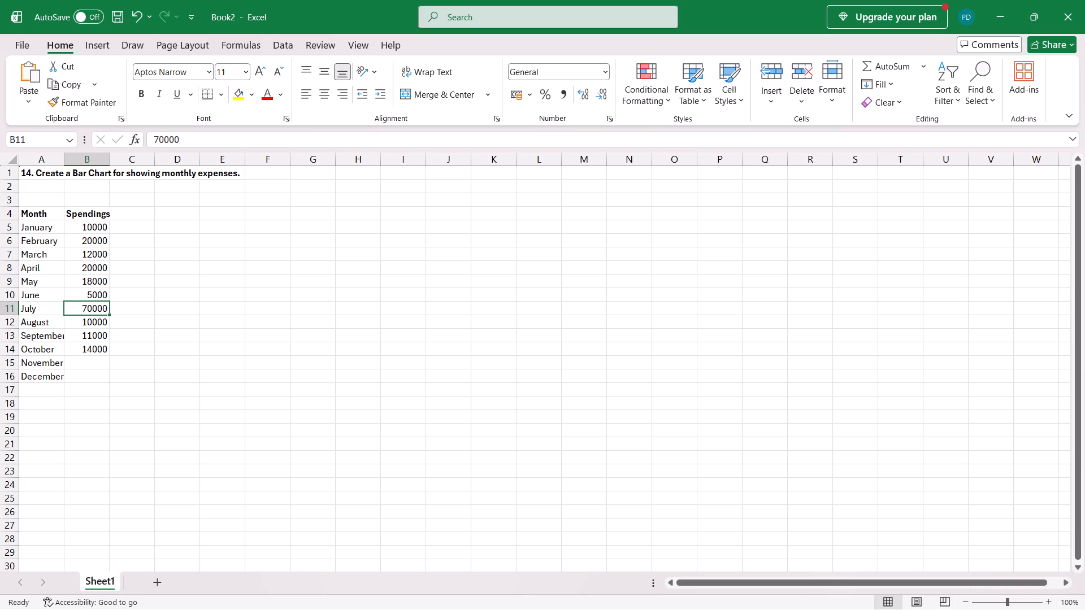
{"action": "key", "text": "Up"}
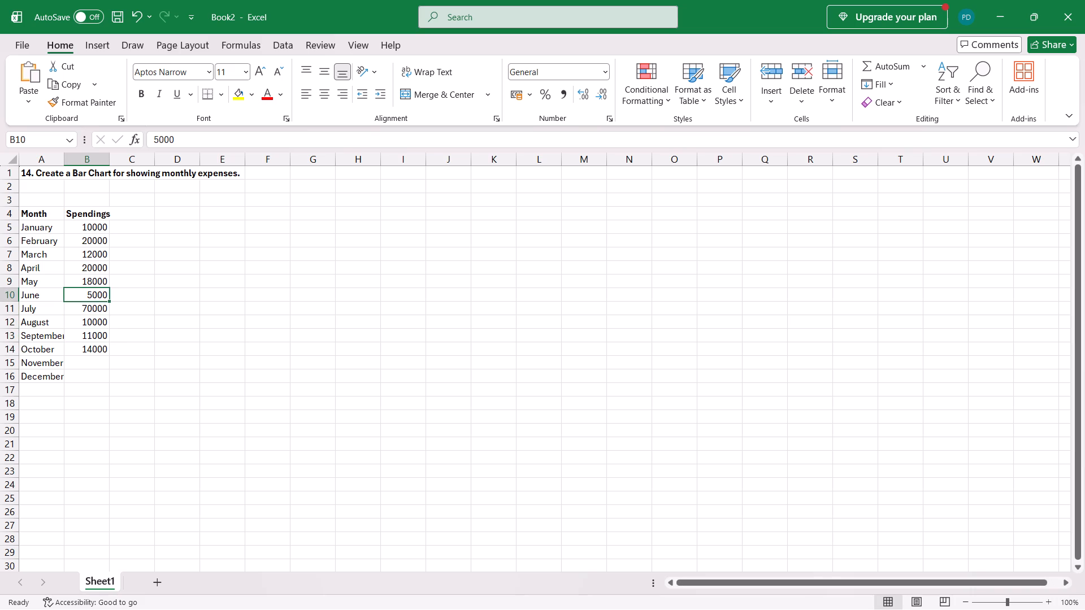
{"action": "key", "text": "Down"}
{"action": "key", "text": "Down"}
{"action": "key", "text": "Down"}
{"action": "key", "text": "Down"}
{"action": "key", "text": "Down"}
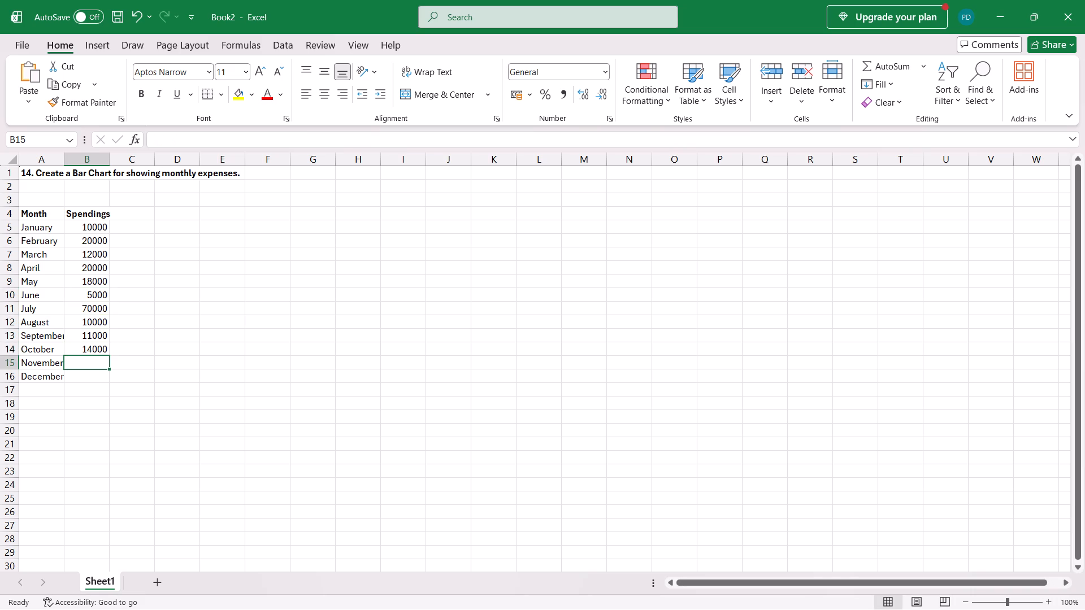
{"action": "type", "text": "25000"}
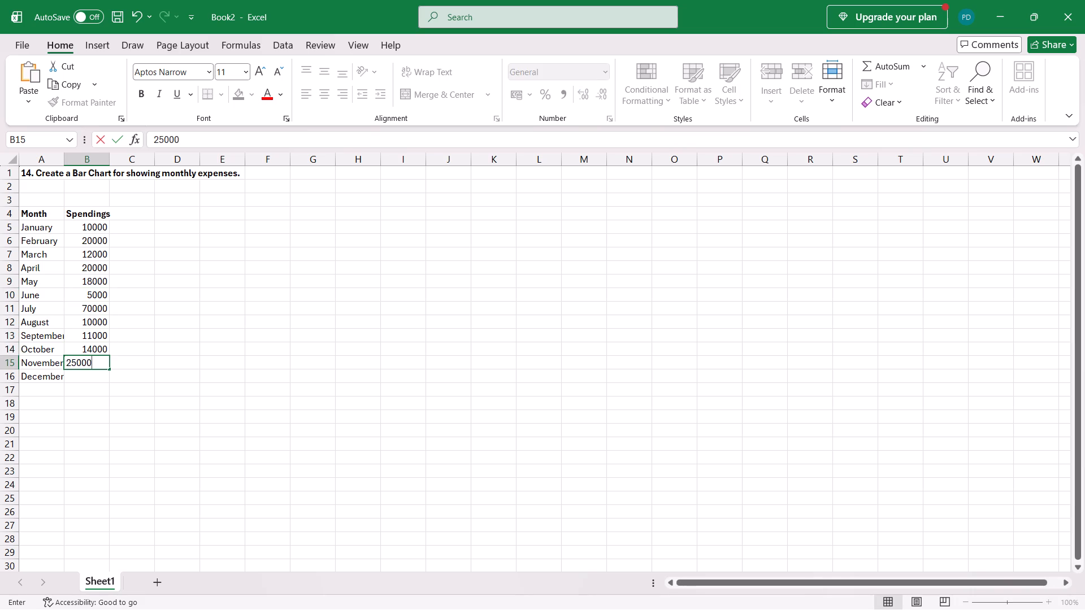
{"action": "key", "text": "Down"}
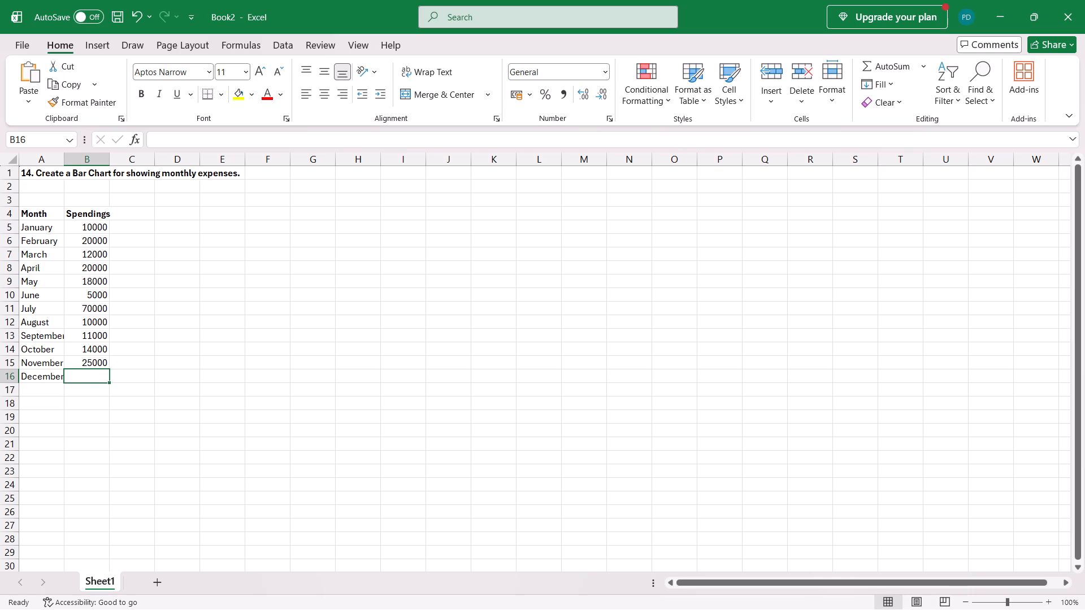
{"action": "type", "text": "10000"}
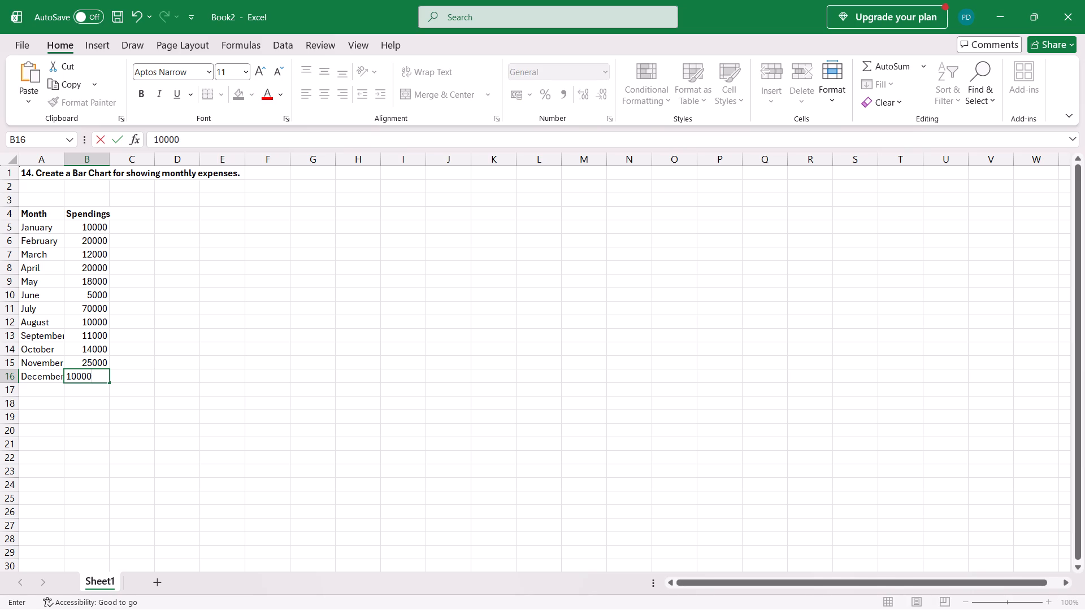
{"action": "key", "text": "Right"}
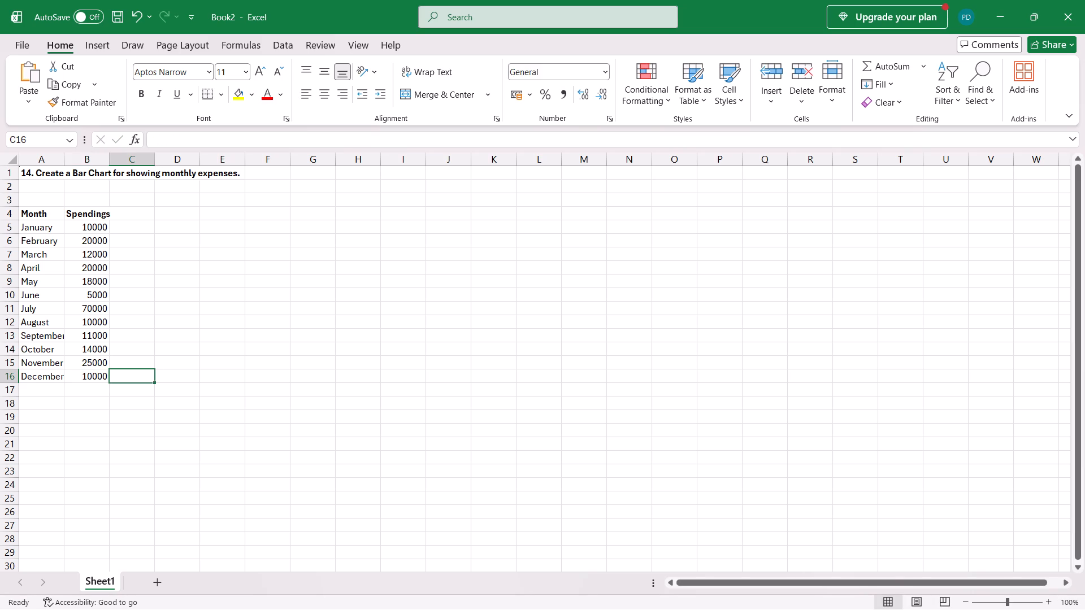
Apply All Borders to the Month and Spendings table in A4:B16.
{"action": "left_click_drag", "start_coordinate": [49, 213], "coordinate": [88, 374]}
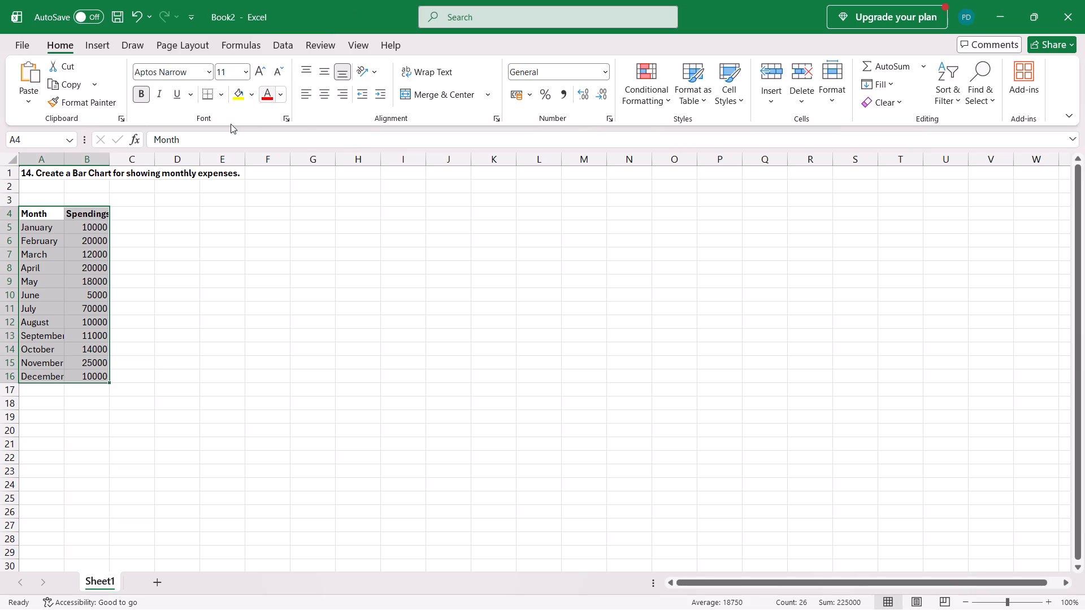
{"action": "left_click", "coordinate": [219, 99]}
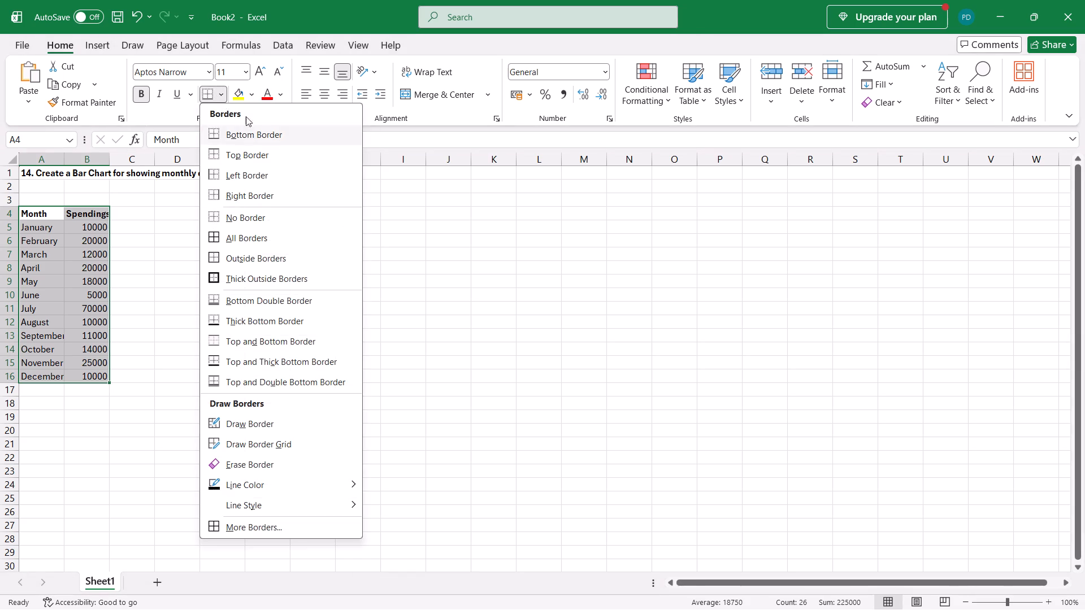
{"action": "left_click", "coordinate": [246, 242]}
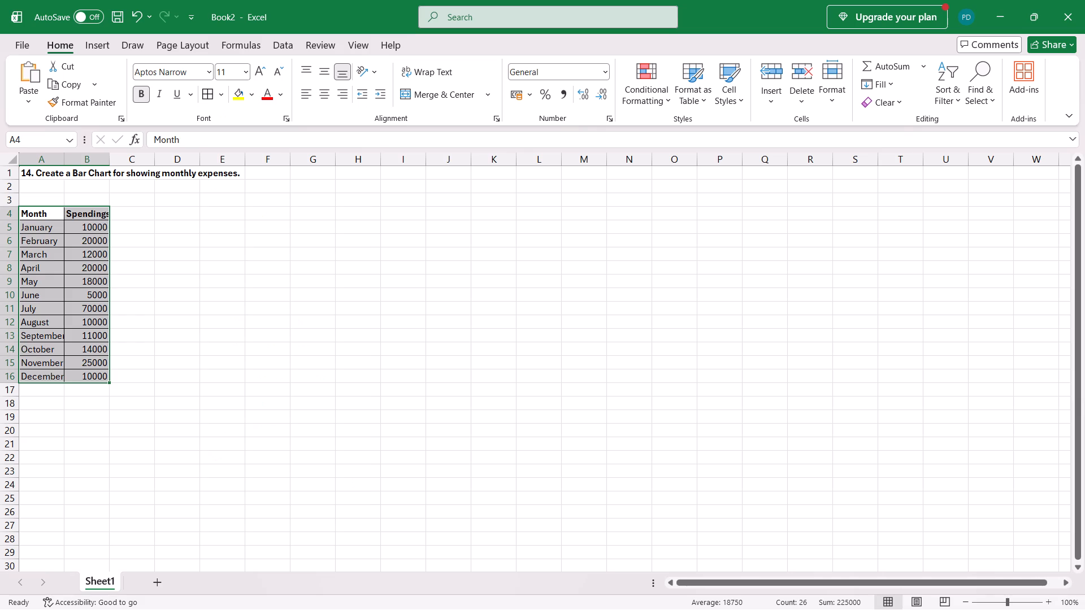
{"action": "left_click", "coordinate": [246, 242]}
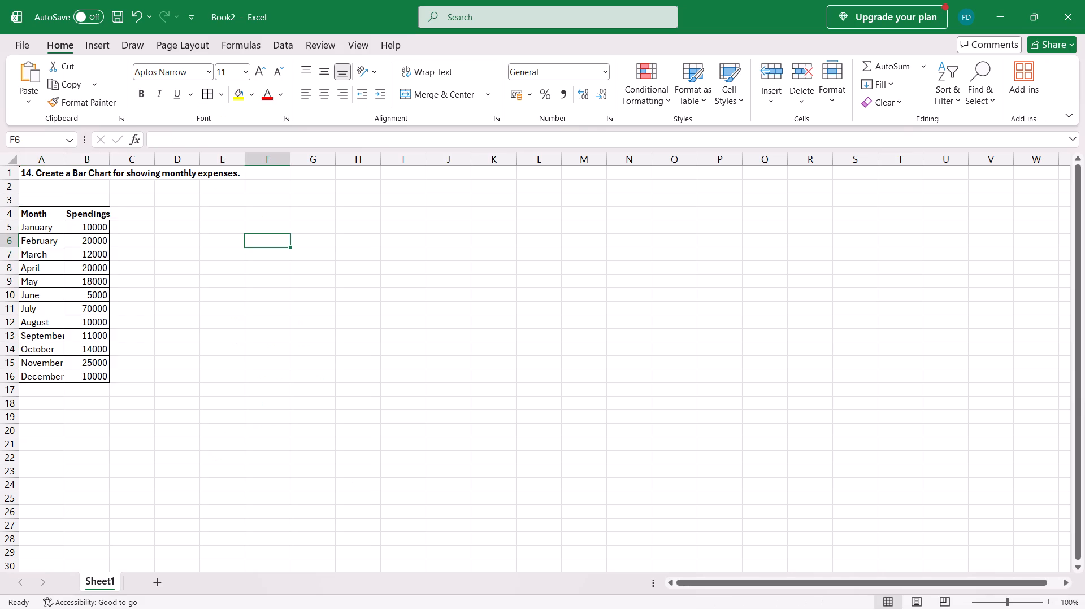
Capture the full screen with the bordered table and save the screenshot as Q14.1 in the Assignment folder.
{"action": "key", "text": "Print"}
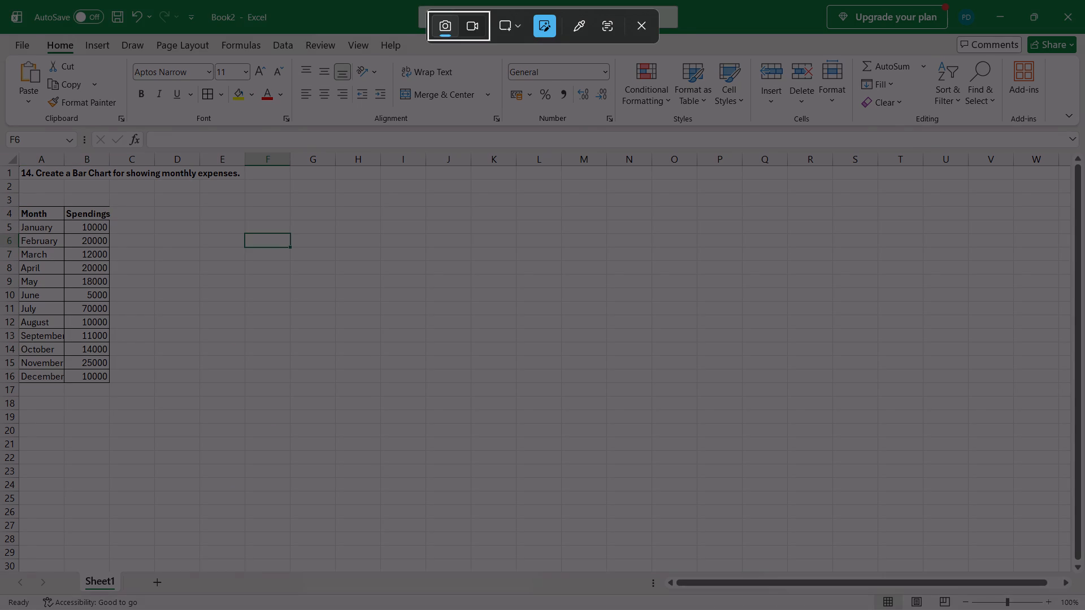
{"action": "left_click_drag", "start_coordinate": [0, 0], "coordinate": [963, 575]}
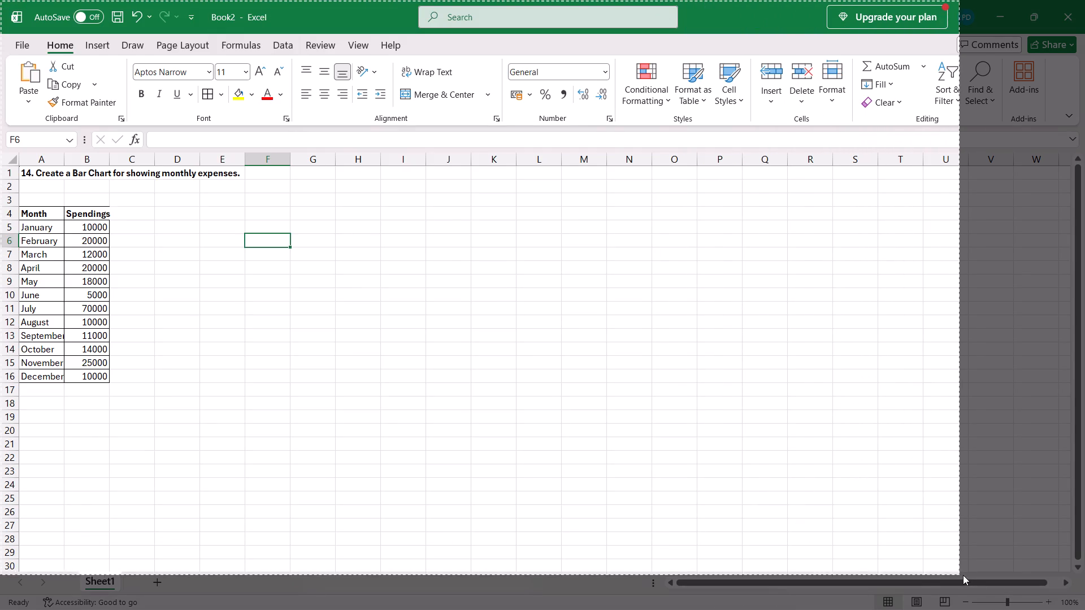
{"action": "left_click_drag", "start_coordinate": [963, 575], "coordinate": [1084, 609]}
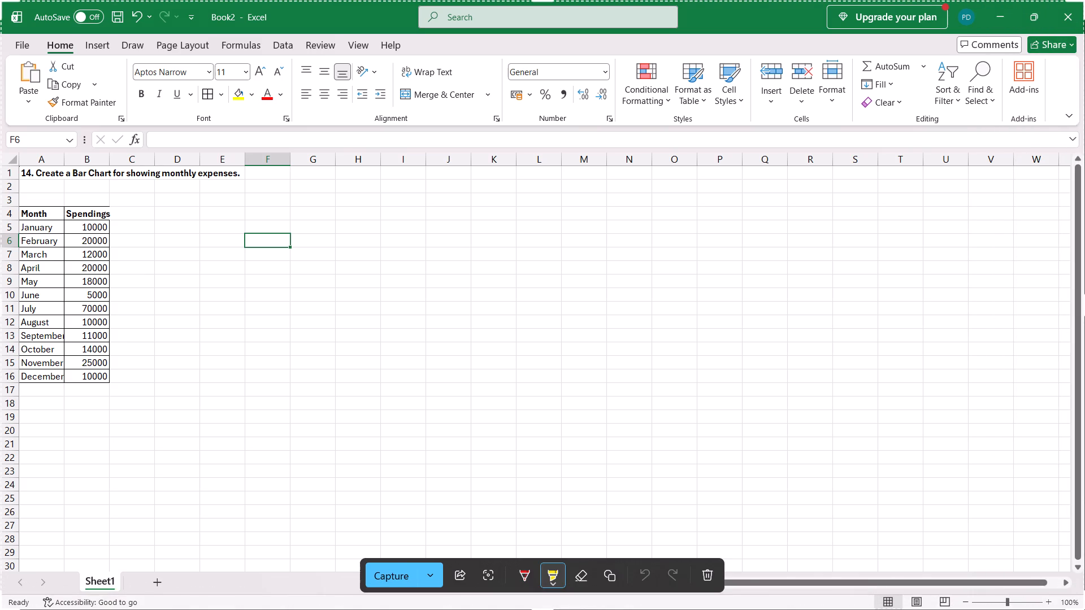
{"action": "left_click", "coordinate": [433, 572]}
{"action": "left_click", "coordinate": [406, 513]}
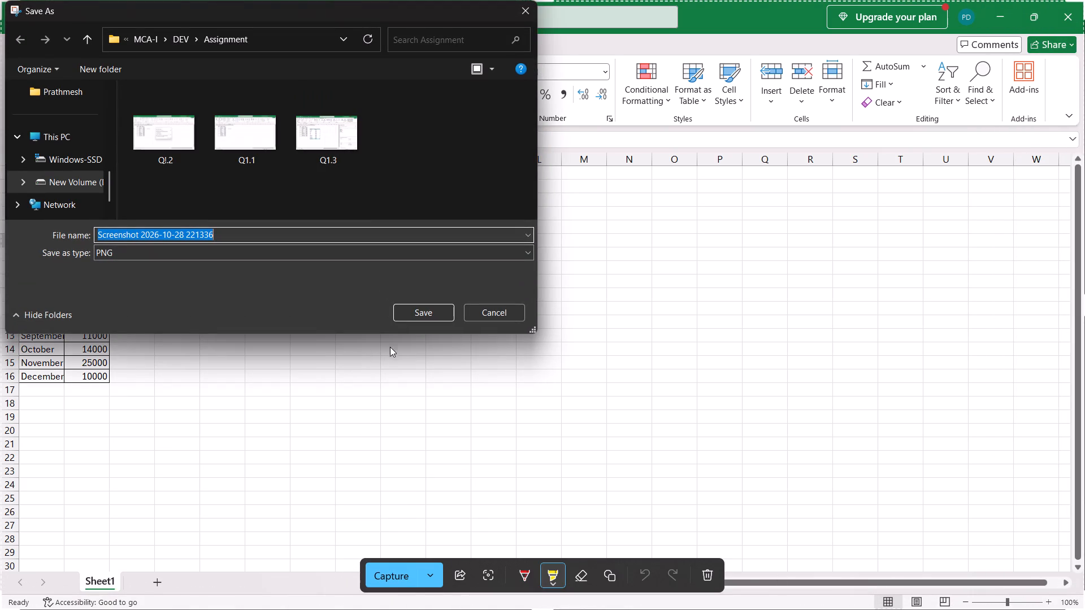
{"action": "key", "text": "shift+q"}
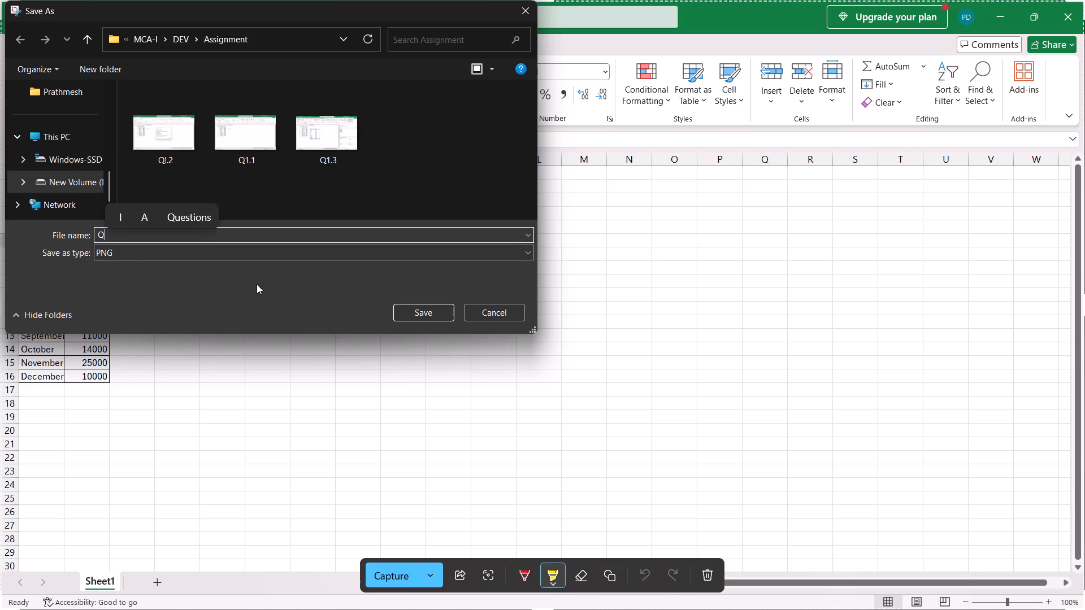
{"action": "type", "text": "14"}
{"action": "key", "text": "period"}
{"action": "key", "text": "1"}
{"action": "key", "text": "Return"}
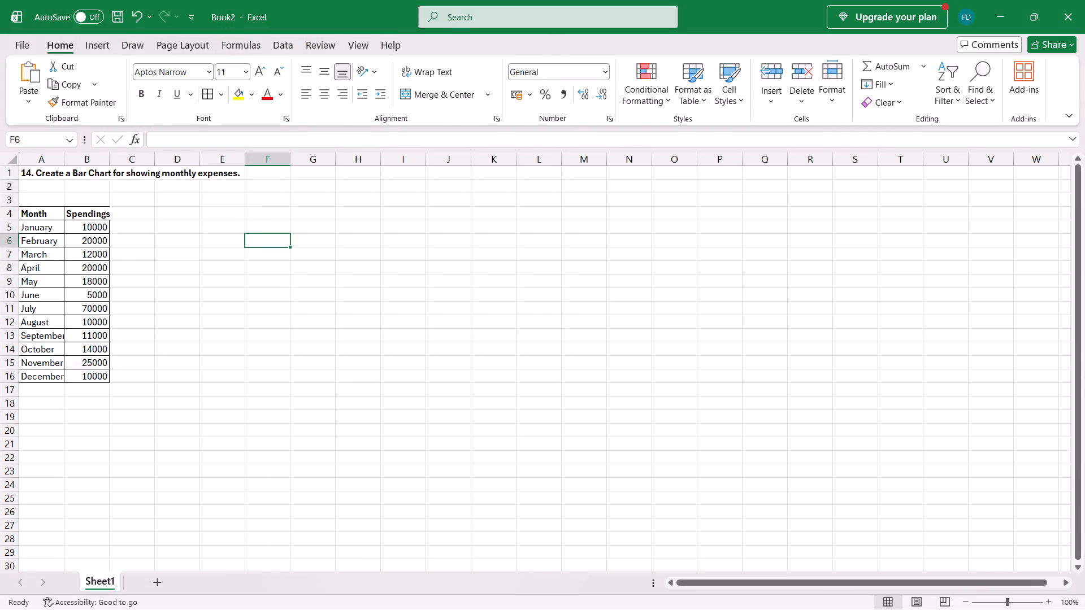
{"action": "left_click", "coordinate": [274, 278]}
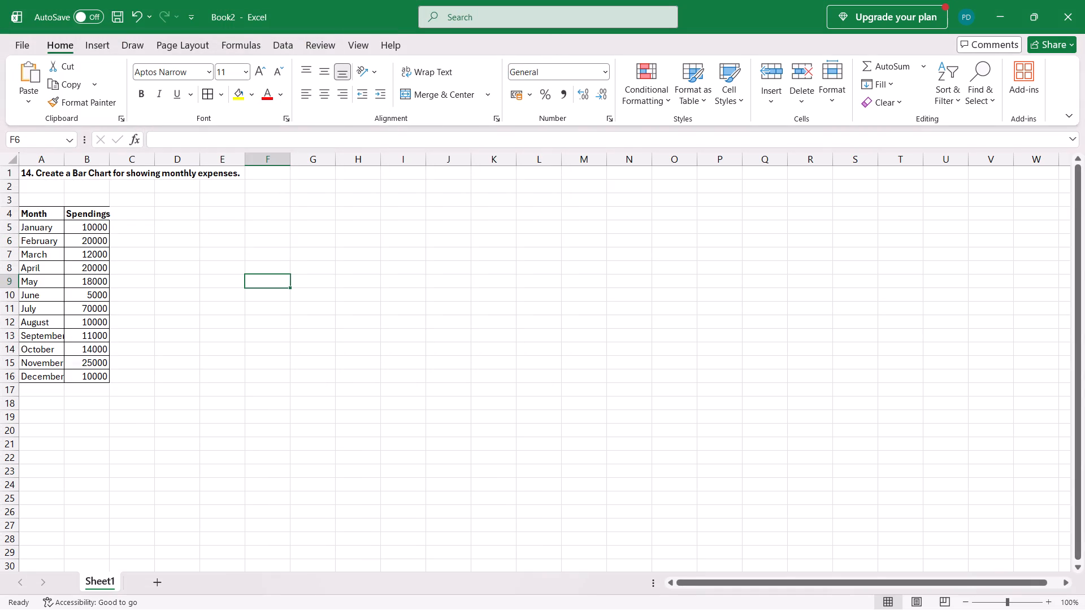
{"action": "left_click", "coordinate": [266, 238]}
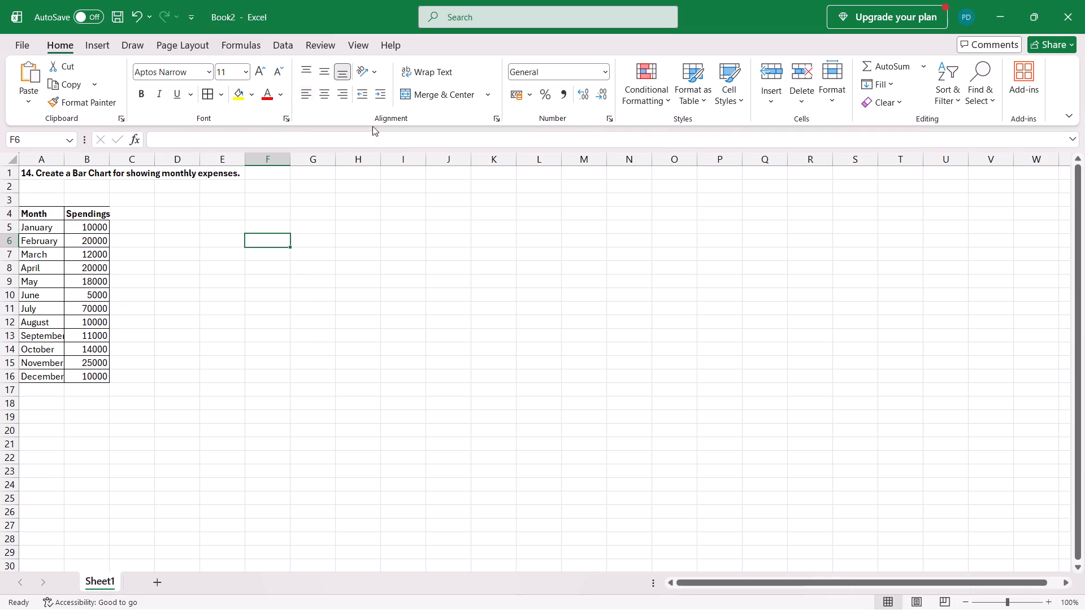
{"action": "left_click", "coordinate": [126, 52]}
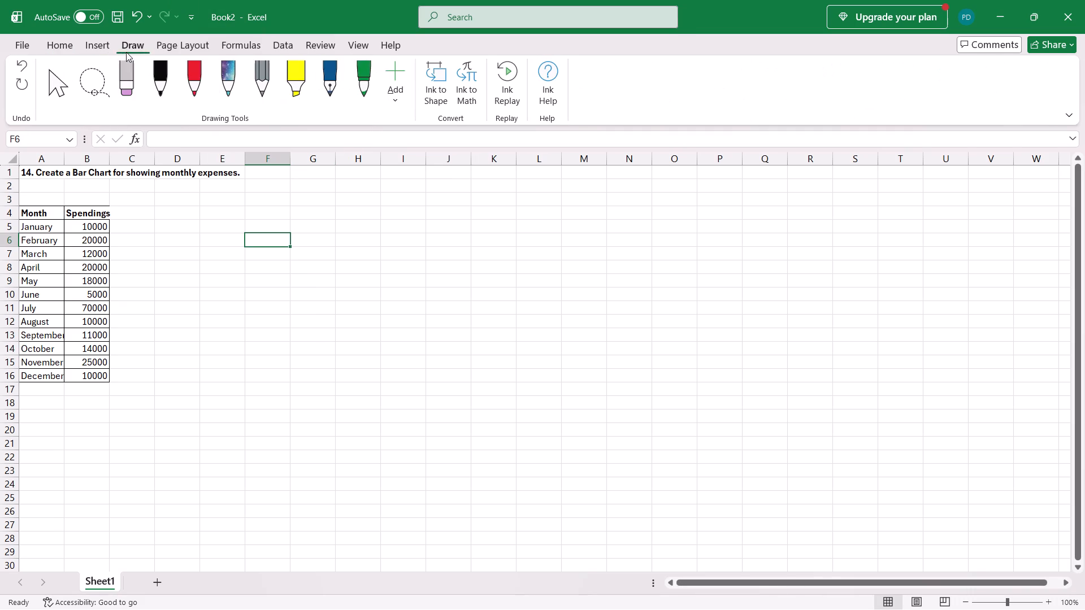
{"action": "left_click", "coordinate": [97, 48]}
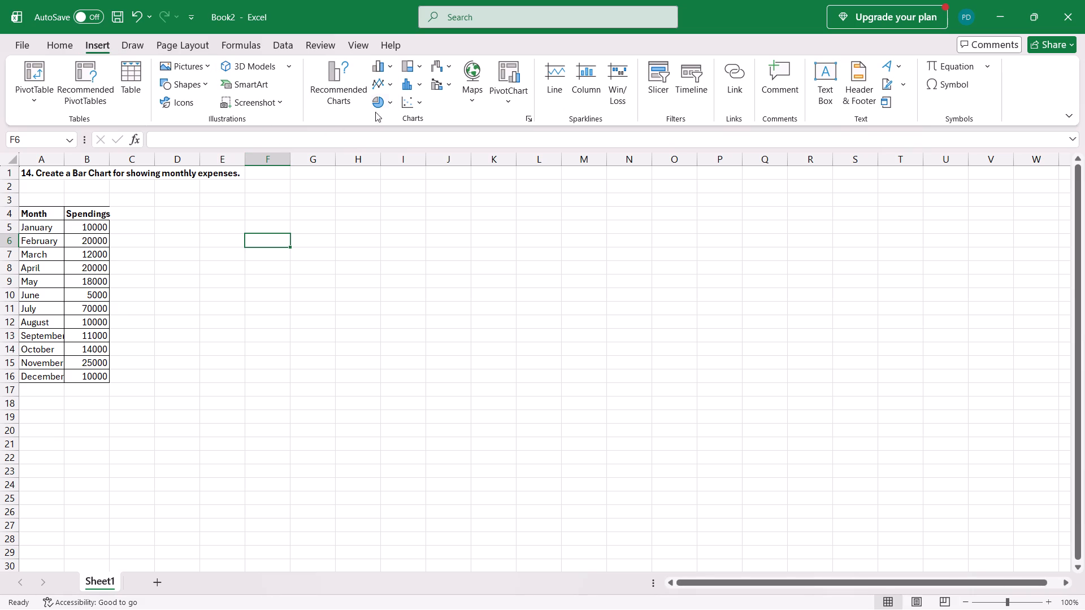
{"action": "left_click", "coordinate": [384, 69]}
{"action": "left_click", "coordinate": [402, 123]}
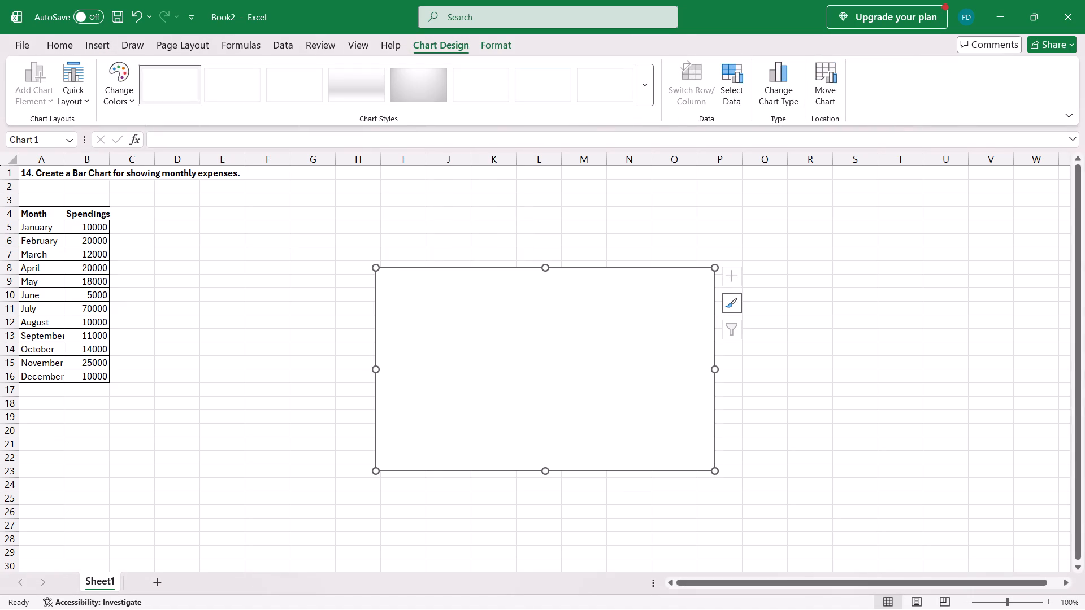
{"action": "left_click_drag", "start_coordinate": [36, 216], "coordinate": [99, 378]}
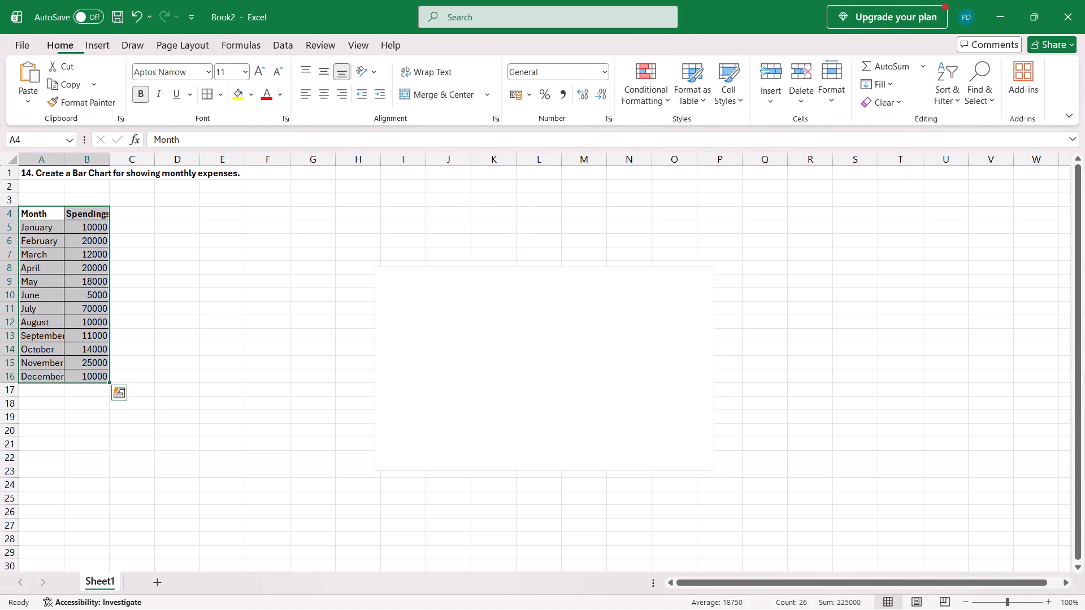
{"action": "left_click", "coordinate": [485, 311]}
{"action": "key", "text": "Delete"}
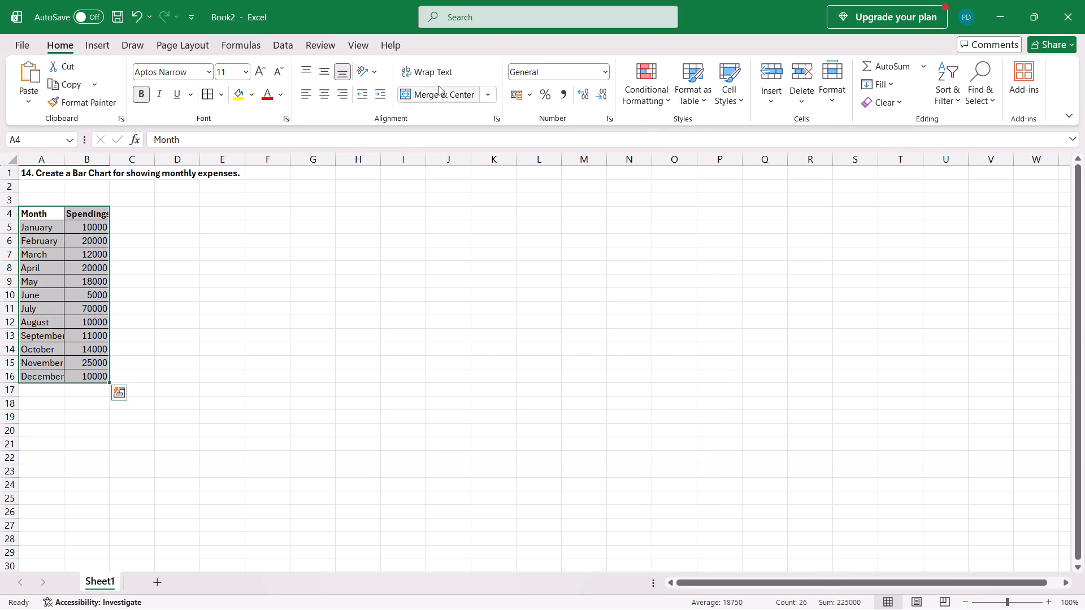
Insert a 3-D clustered column chart from the Month and Spendings data in A4:B16.
{"action": "left_click", "coordinate": [107, 43]}
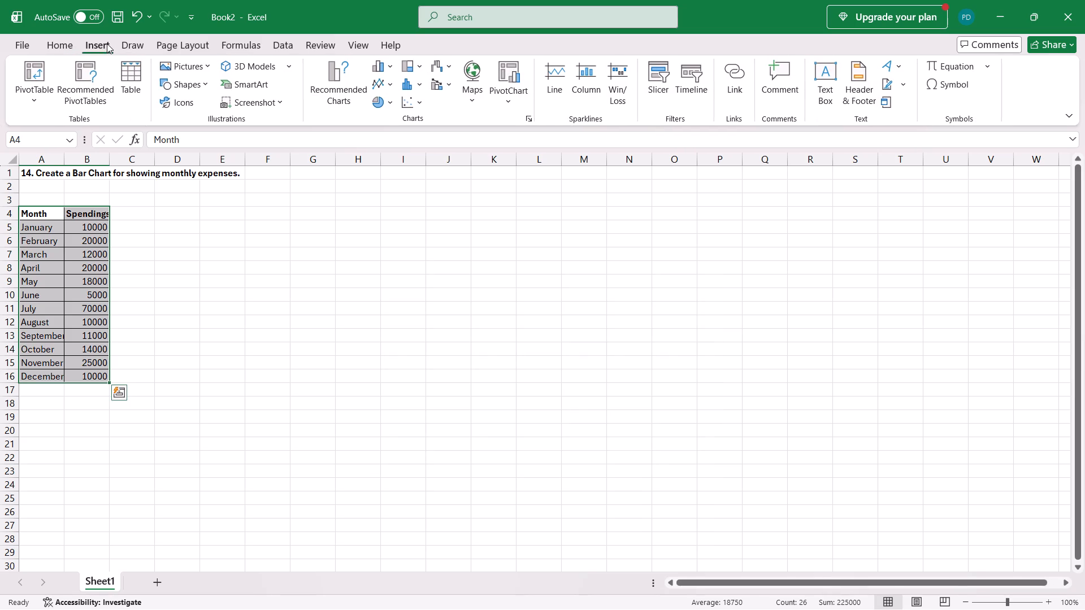
{"action": "left_click", "coordinate": [379, 68]}
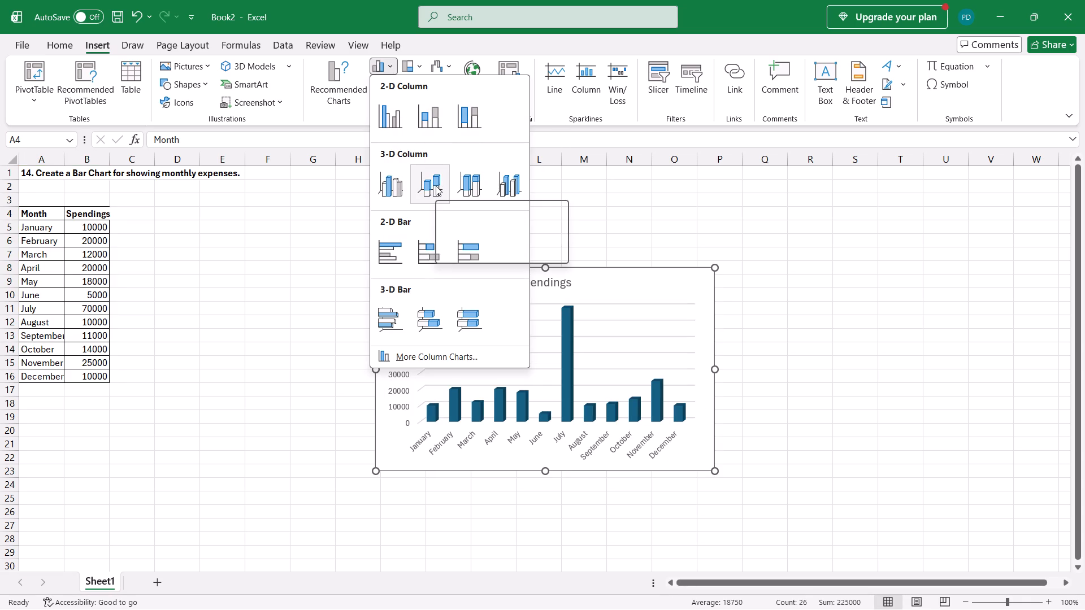
{"action": "left_click", "coordinate": [400, 183]}
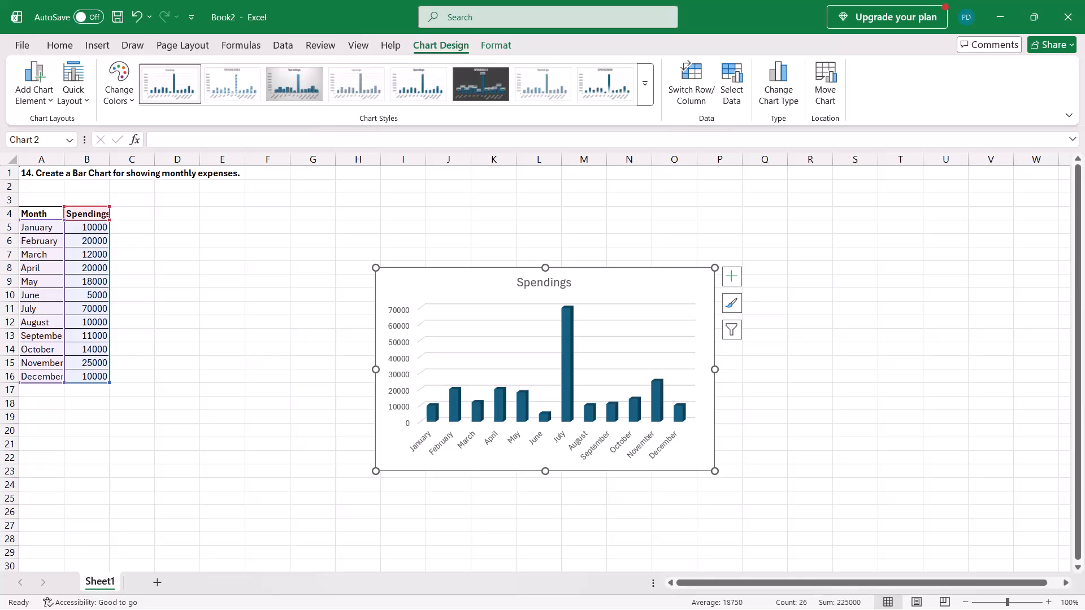
Capture the full screen with the table and Spendings chart, and save the screenshot as Q14.2 in the Assignment folder.
{"action": "key", "text": "Print"}
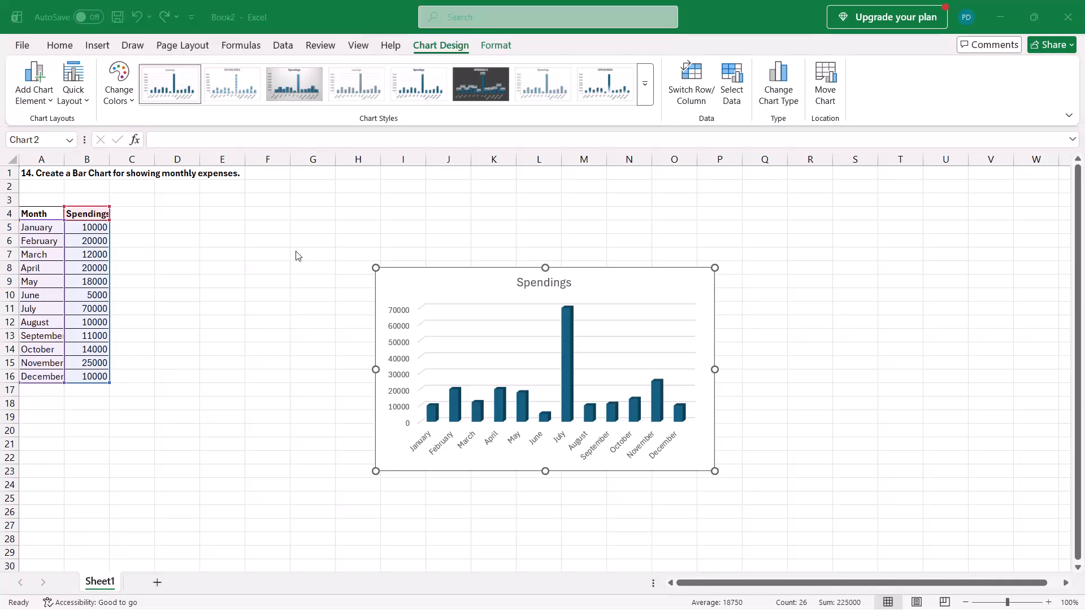
{"action": "left_click_drag", "start_coordinate": [0, 0], "coordinate": [544, 274]}
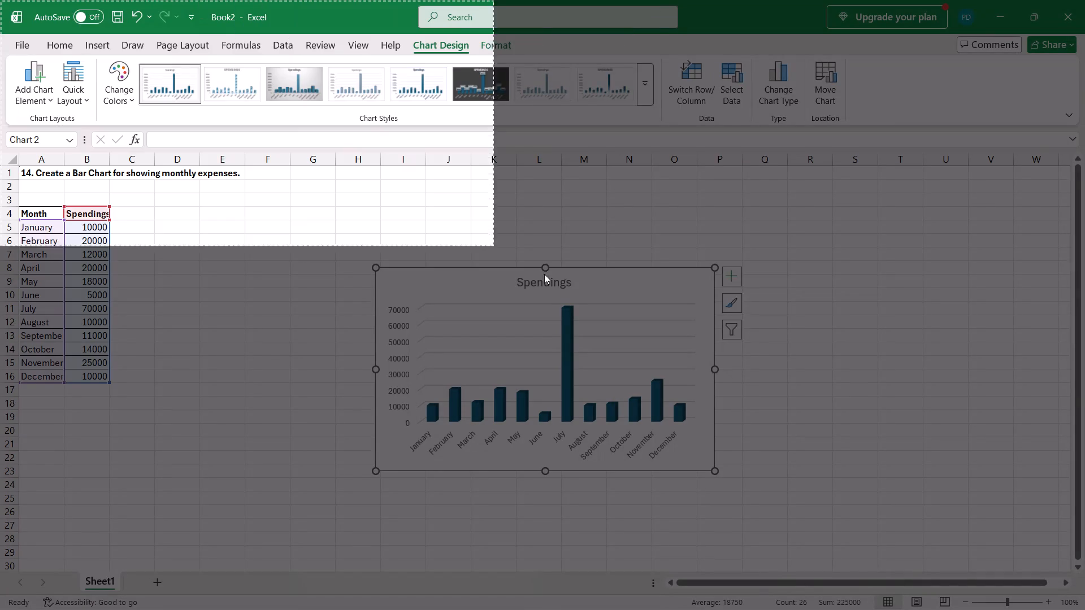
{"action": "left_click_drag", "start_coordinate": [544, 274], "coordinate": [1083, 609]}
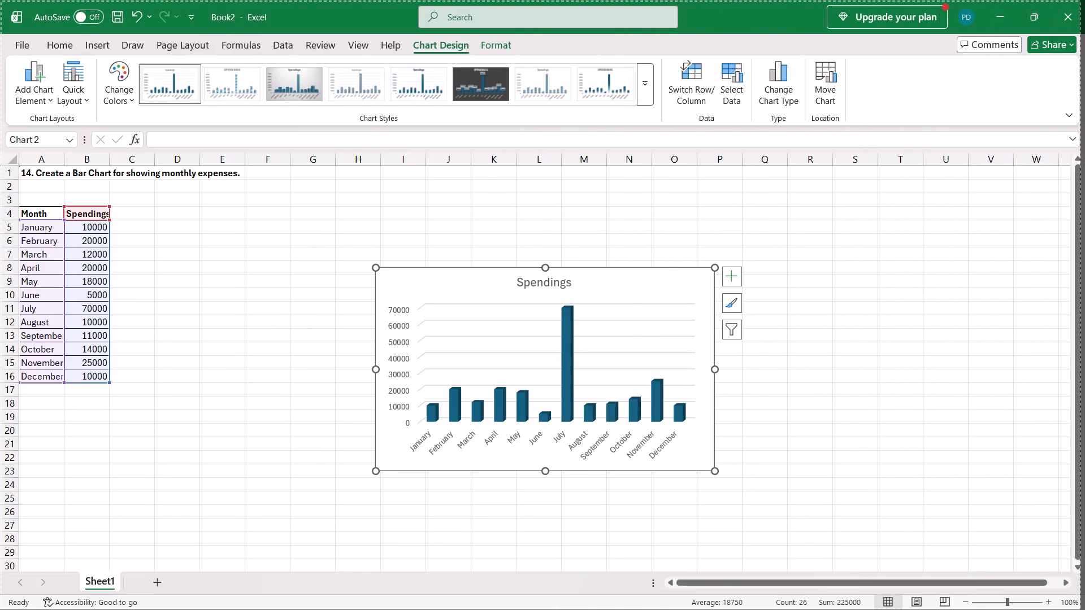
{"action": "left_click_drag", "start_coordinate": [1083, 609], "coordinate": [1084, 609]}
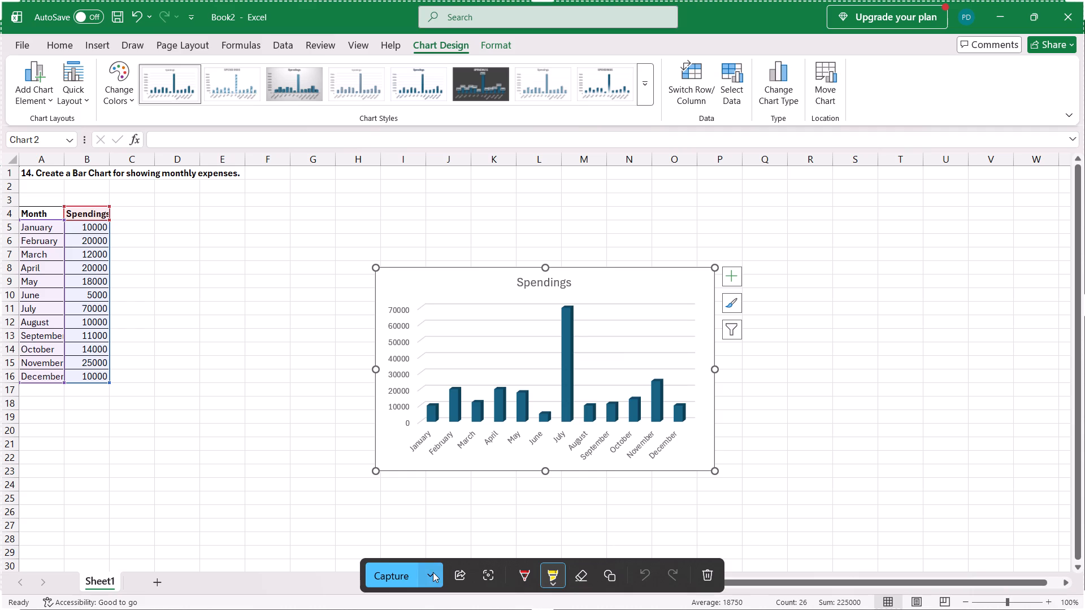
{"action": "left_click", "coordinate": [433, 572]}
{"action": "left_click", "coordinate": [414, 511]}
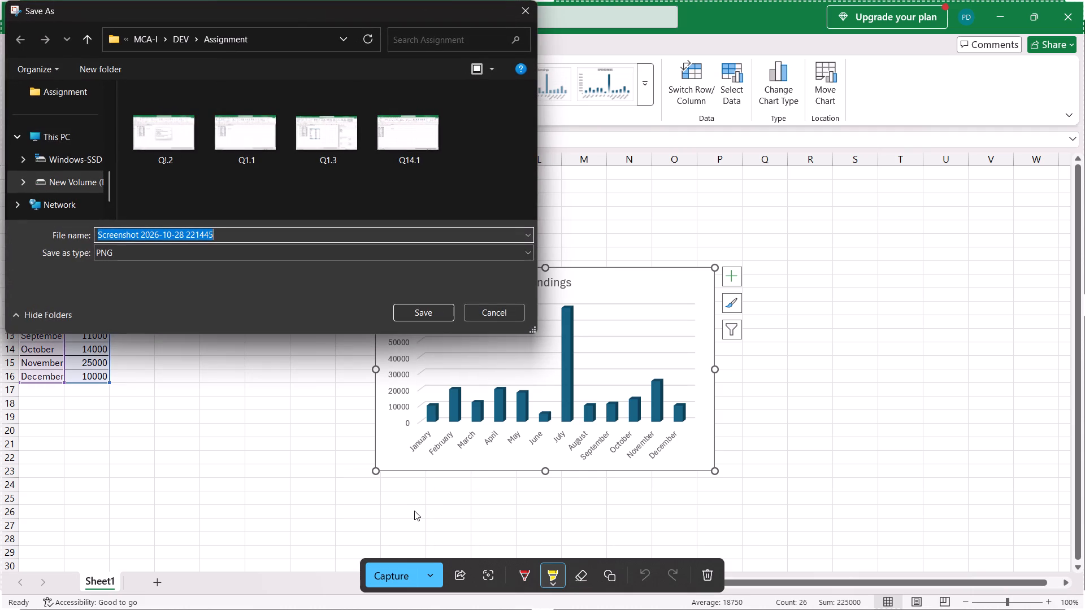
{"action": "type", "text": "Q14."}
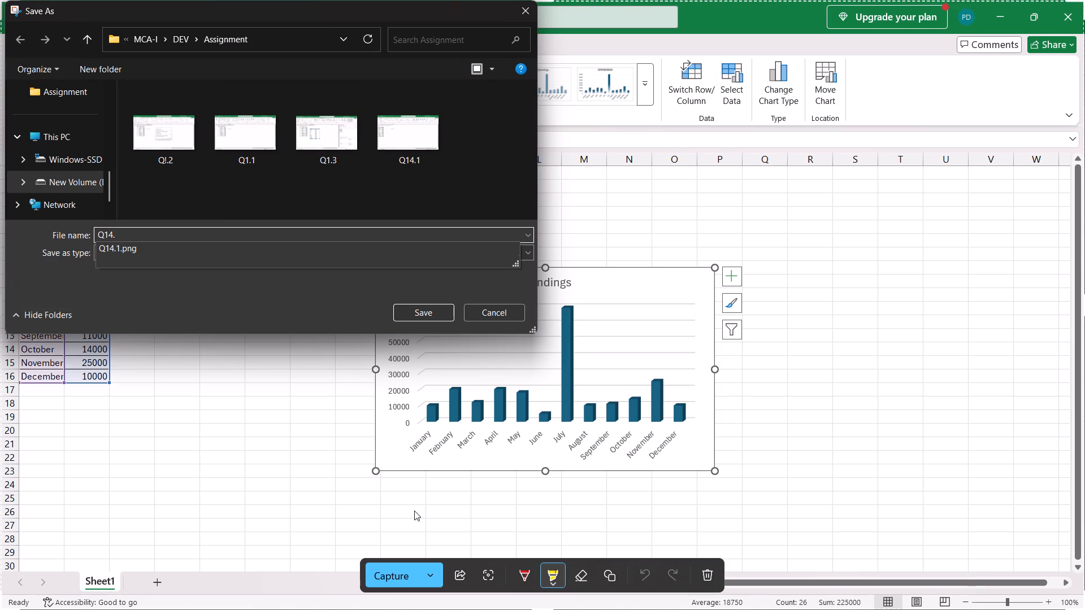
{"action": "key", "text": "2"}
{"action": "key", "text": "Return"}
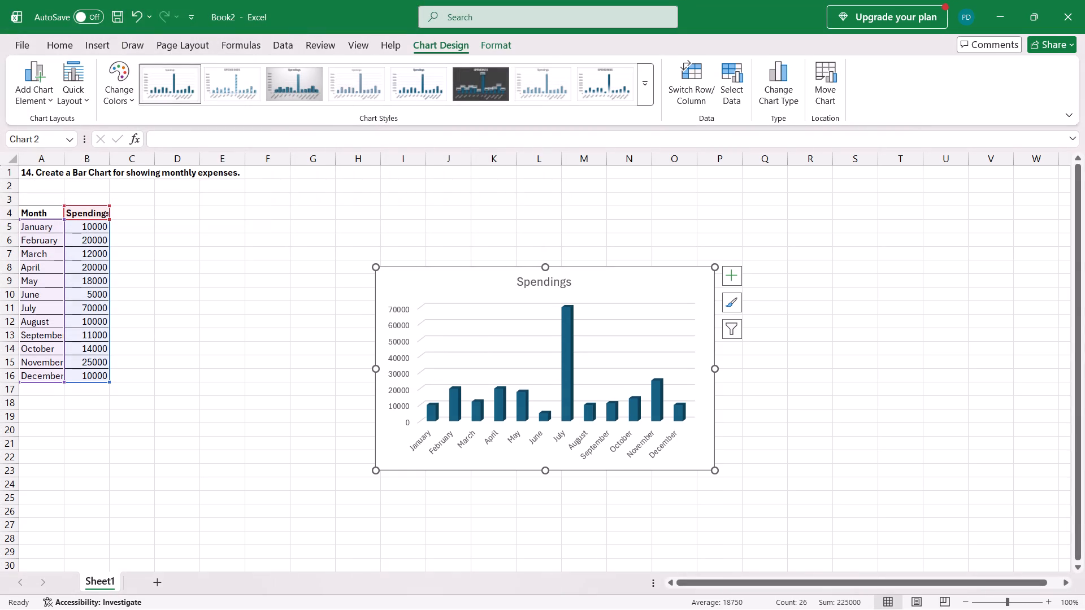
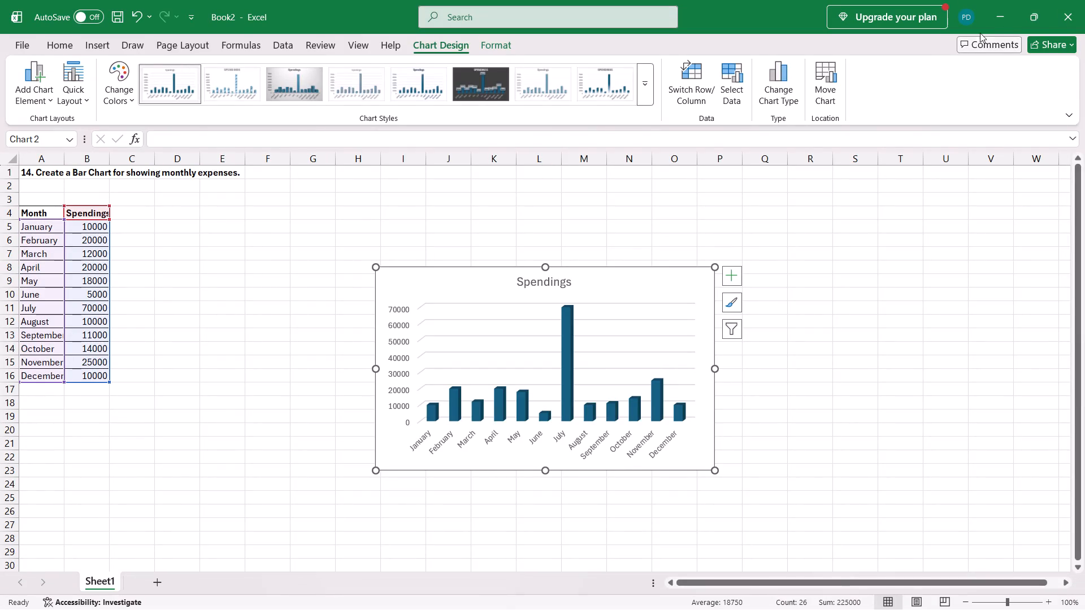
Save the workbook as Q14 in the OneDrive Documents folder.
{"action": "left_click", "coordinate": [117, 11]}
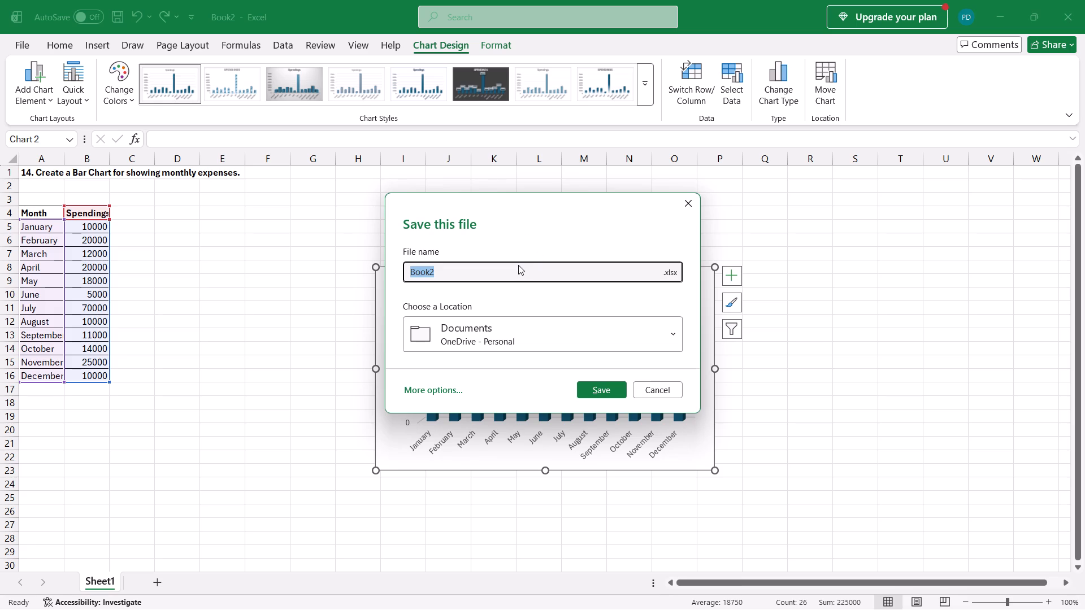
{"action": "type", "text": "Q14"}
{"action": "key", "text": "Return"}
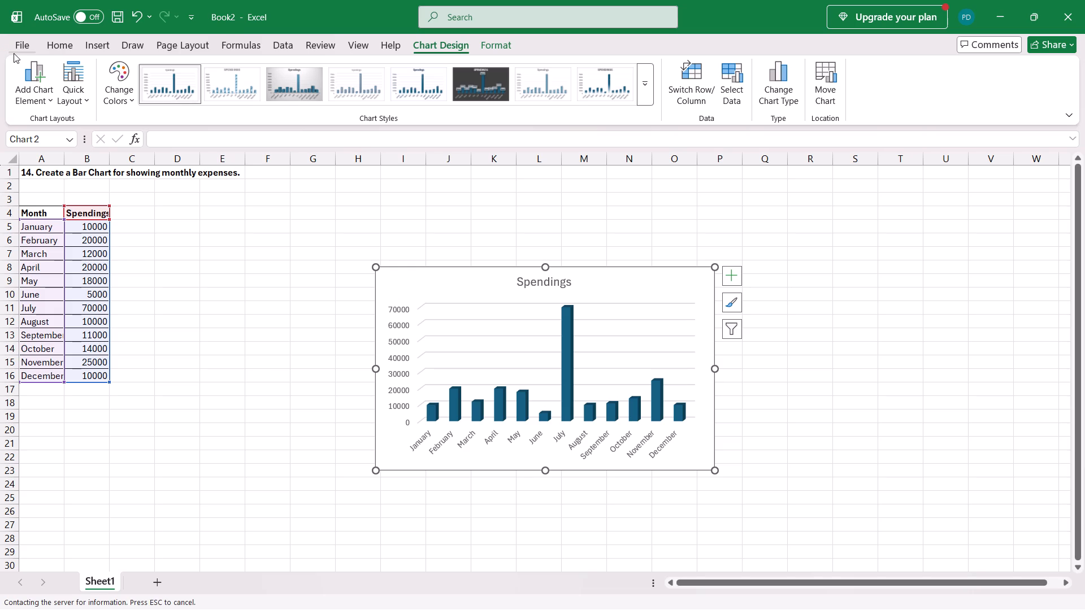
Create a new blank workbook.
{"action": "left_click", "coordinate": [23, 42]}
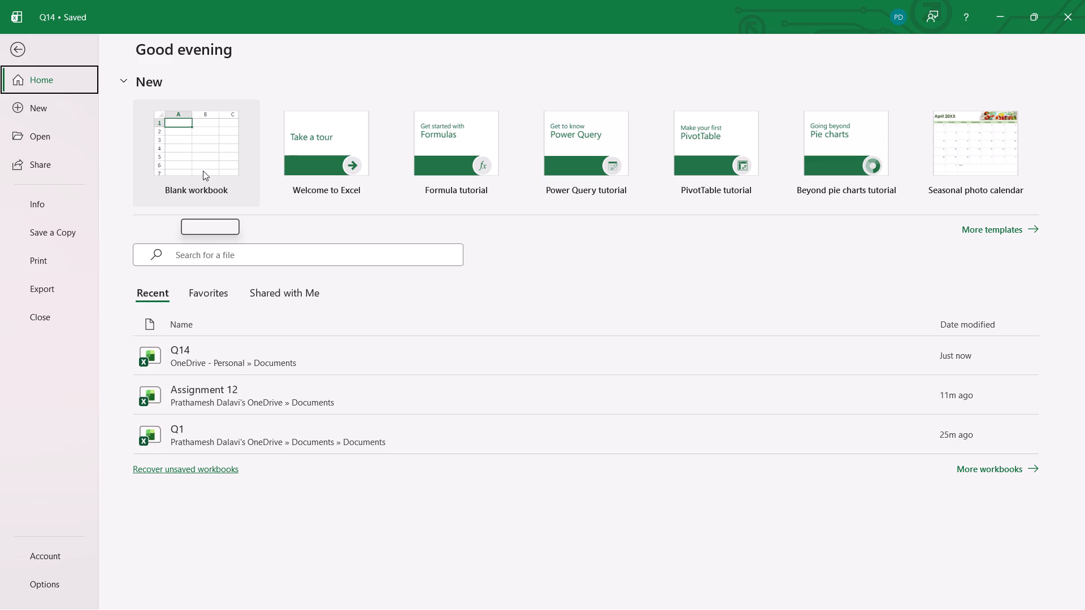
{"action": "left_click", "coordinate": [212, 182]}
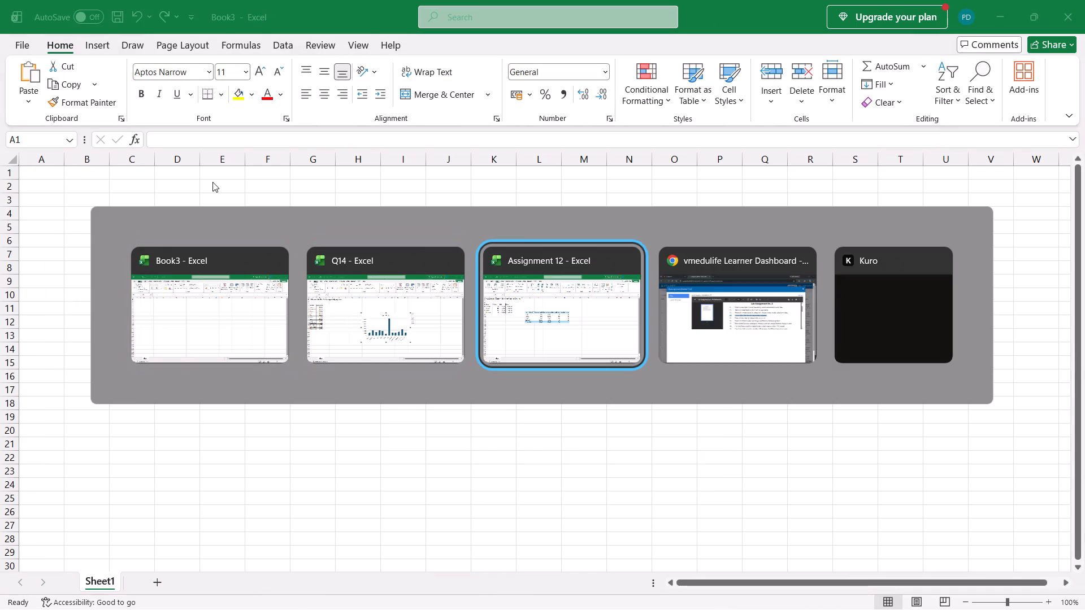
Close the Q14 and Assignment 12 workbooks, keeping the new blank workbook open.
{"action": "left_click", "coordinate": [1075, 0]}
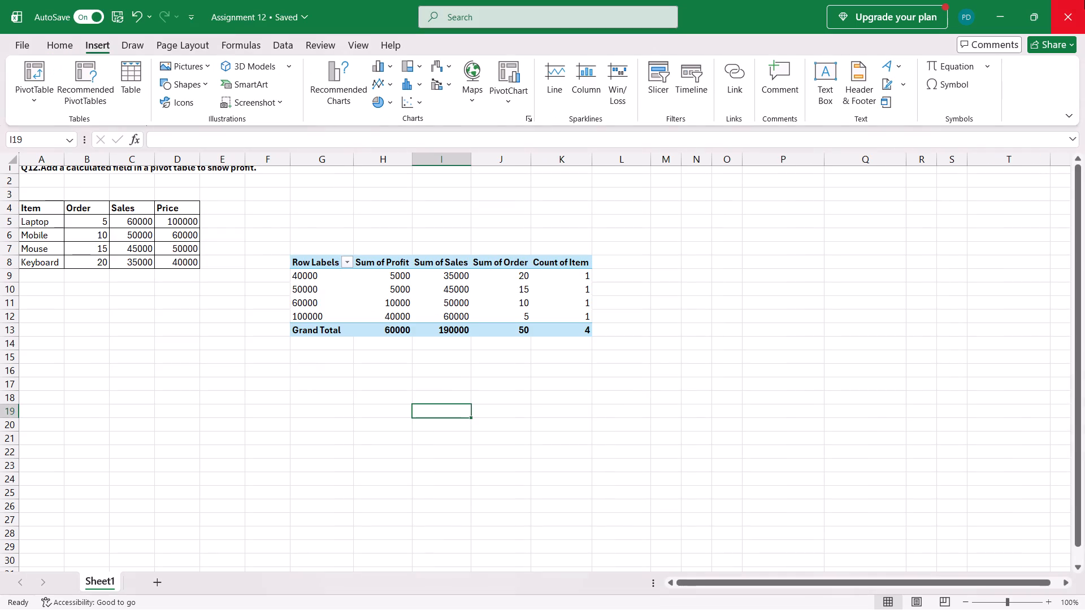
{"action": "left_click", "coordinate": [1084, 0]}
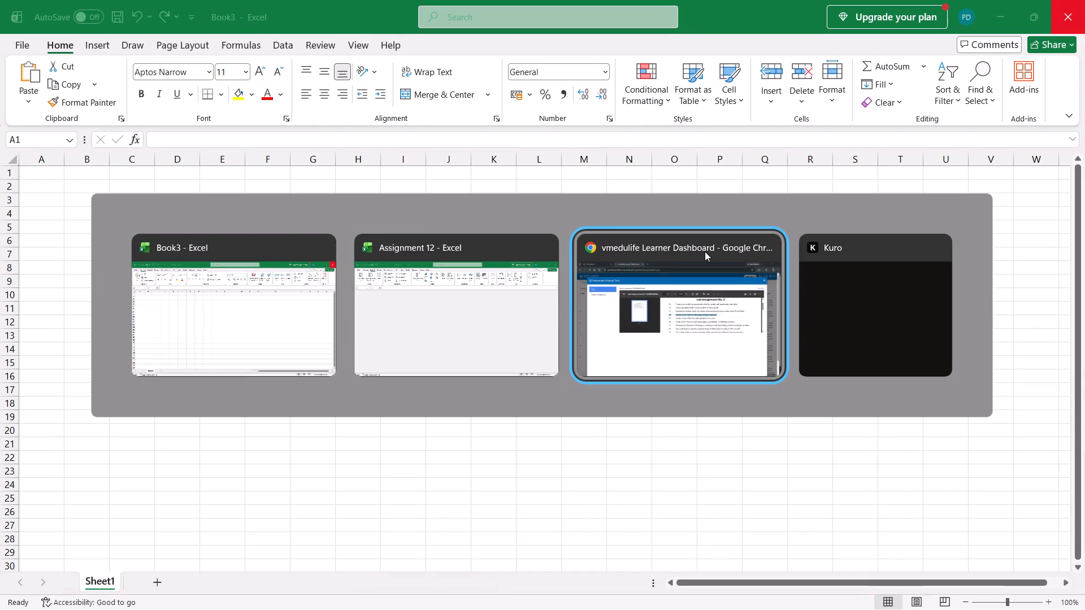
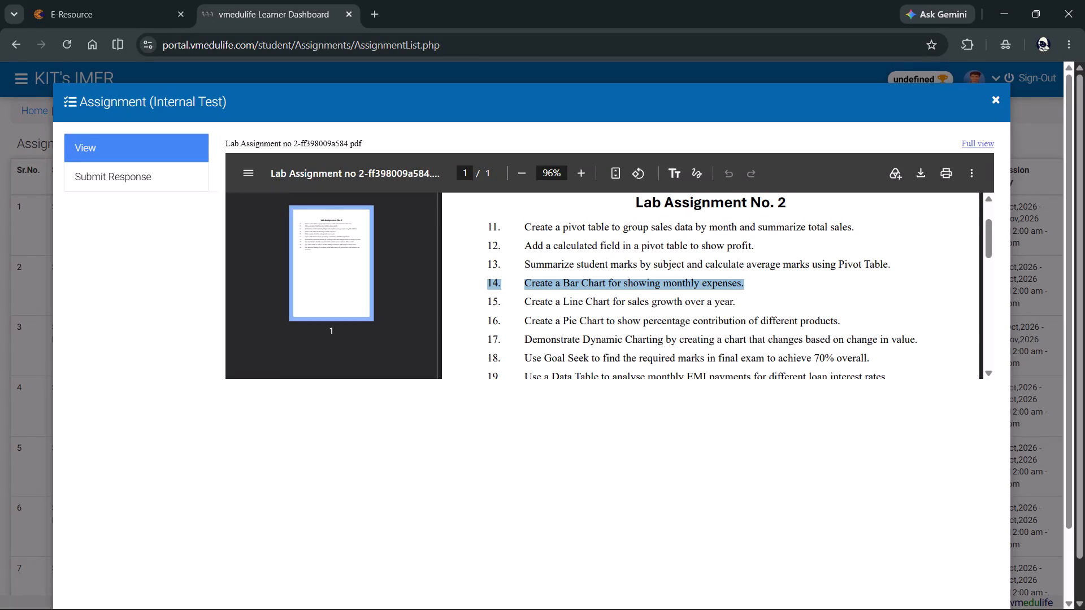
Copy question 15 from the assignment PDF into cell A1 of the blank Excel workbook and make it bold.
{"action": "left_click_drag", "start_coordinate": [486, 302], "coordinate": [736, 303]}
{"action": "key", "text": "ctrl+c"}
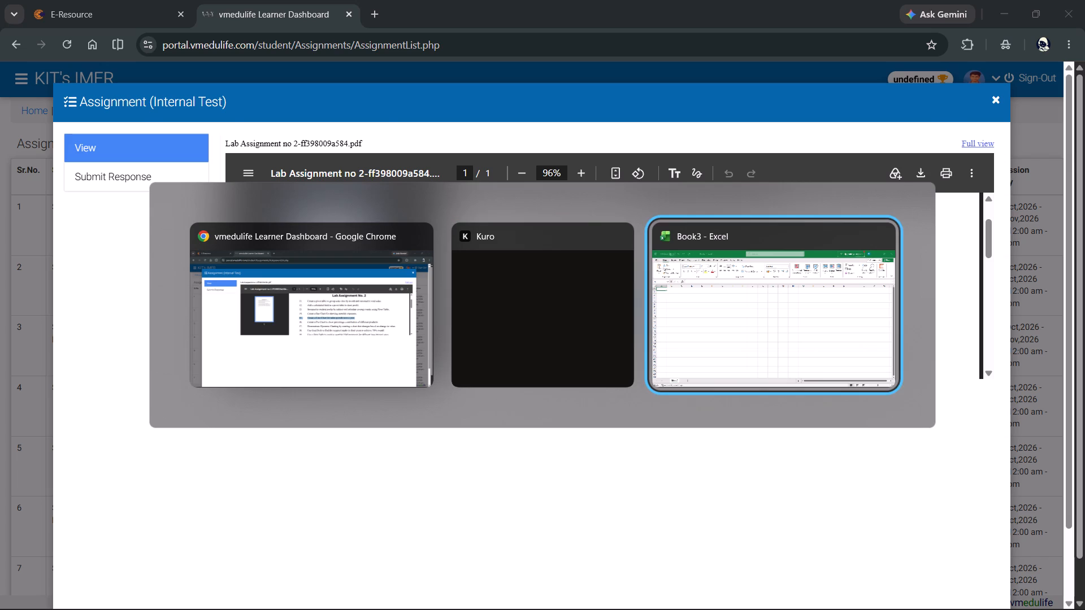
{"action": "key", "text": "ctrl+v"}
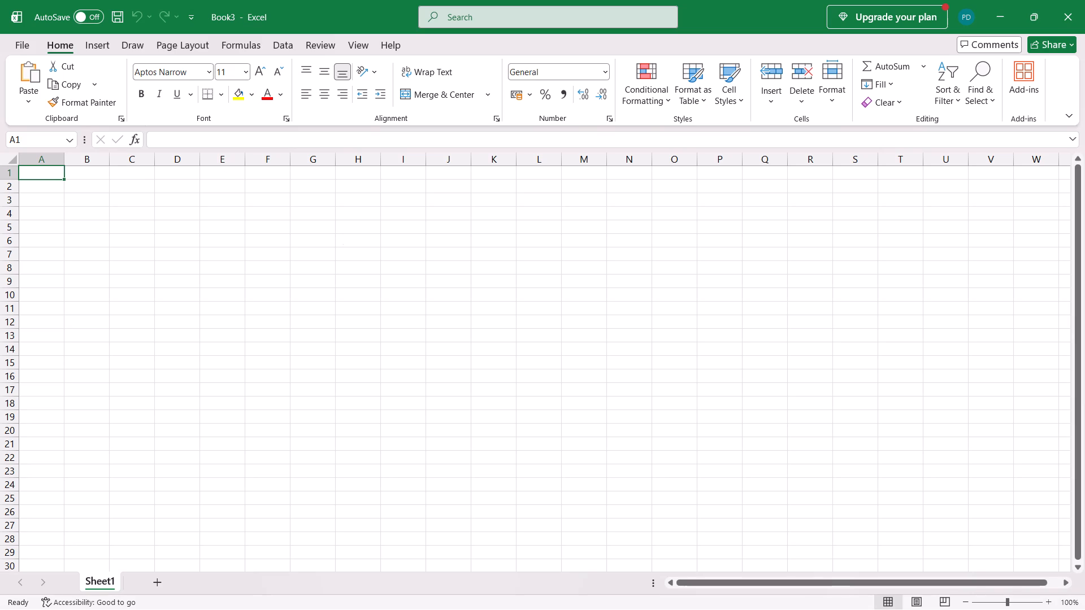
{"action": "left_click", "coordinate": [142, 82]}
{"action": "left_click", "coordinate": [140, 92]}
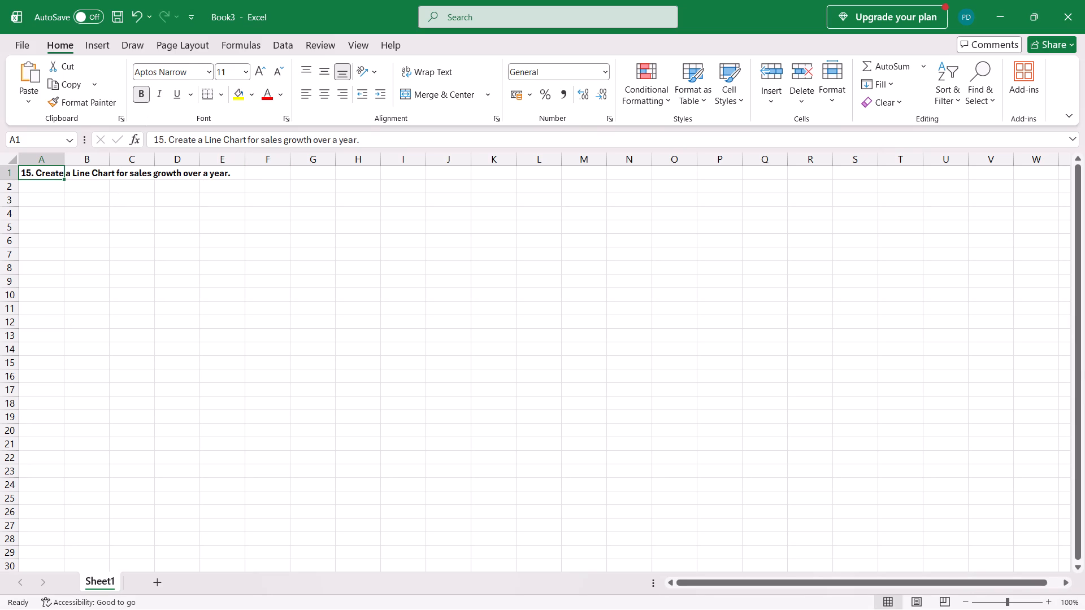
{"action": "left_click", "coordinate": [170, 235]}
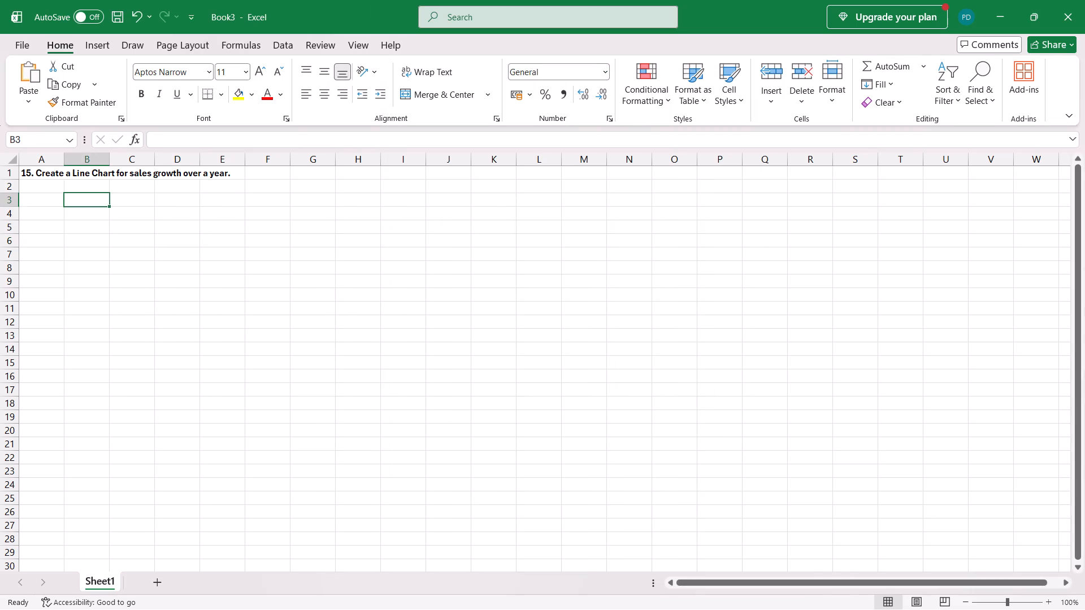
{"action": "key", "text": "y"}
{"action": "key", "text": "BackSpace"}
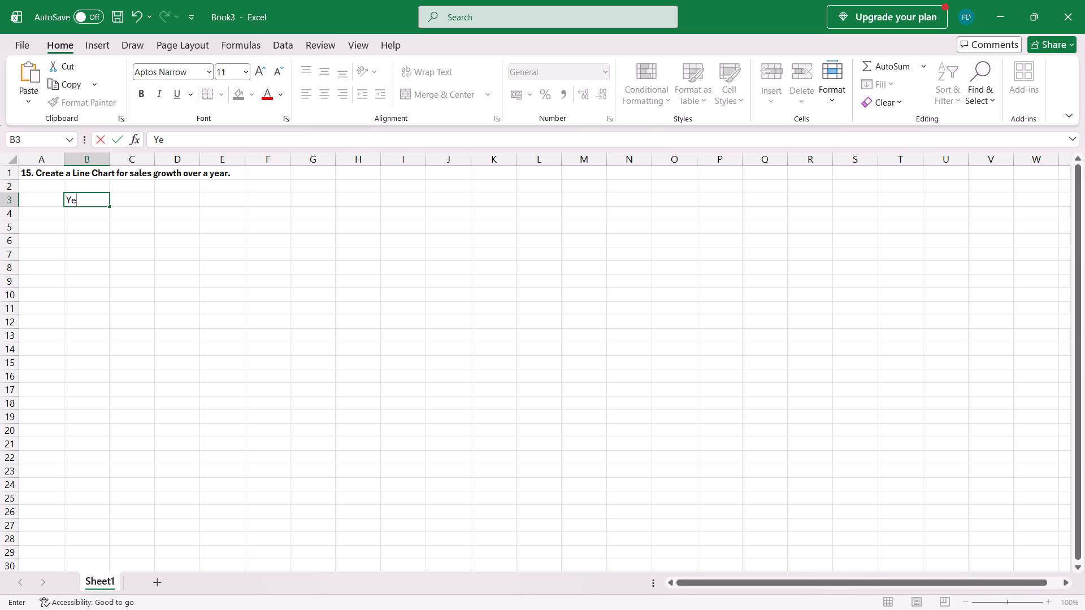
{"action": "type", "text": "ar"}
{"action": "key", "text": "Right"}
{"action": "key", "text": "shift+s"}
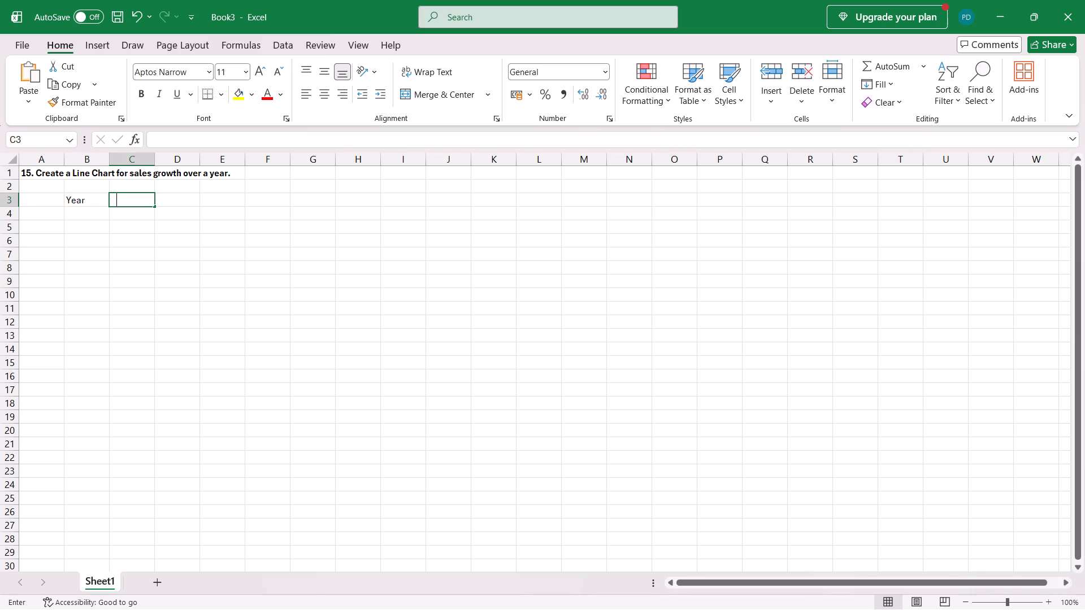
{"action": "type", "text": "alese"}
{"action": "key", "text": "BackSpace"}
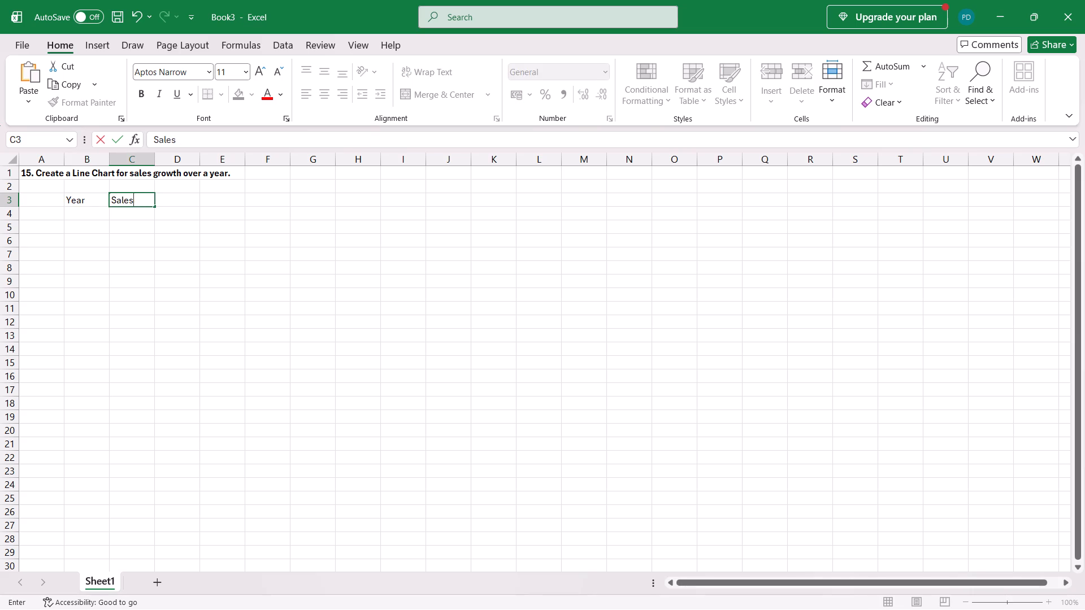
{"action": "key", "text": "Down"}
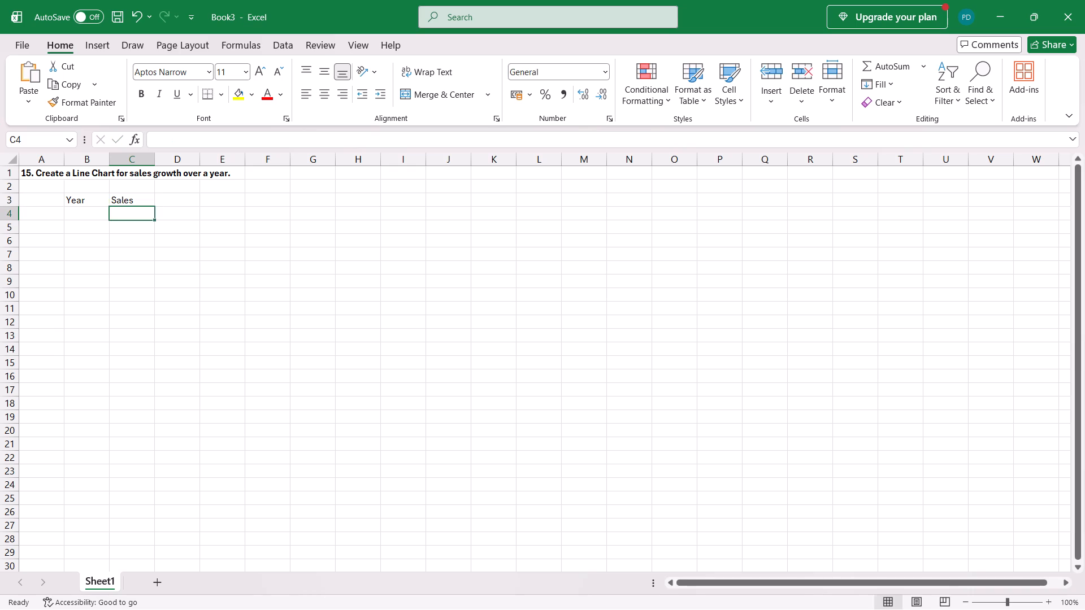
Enter the years 2015, 2016, 2020 and 2022 in cells B4 to B7 under the Year header.
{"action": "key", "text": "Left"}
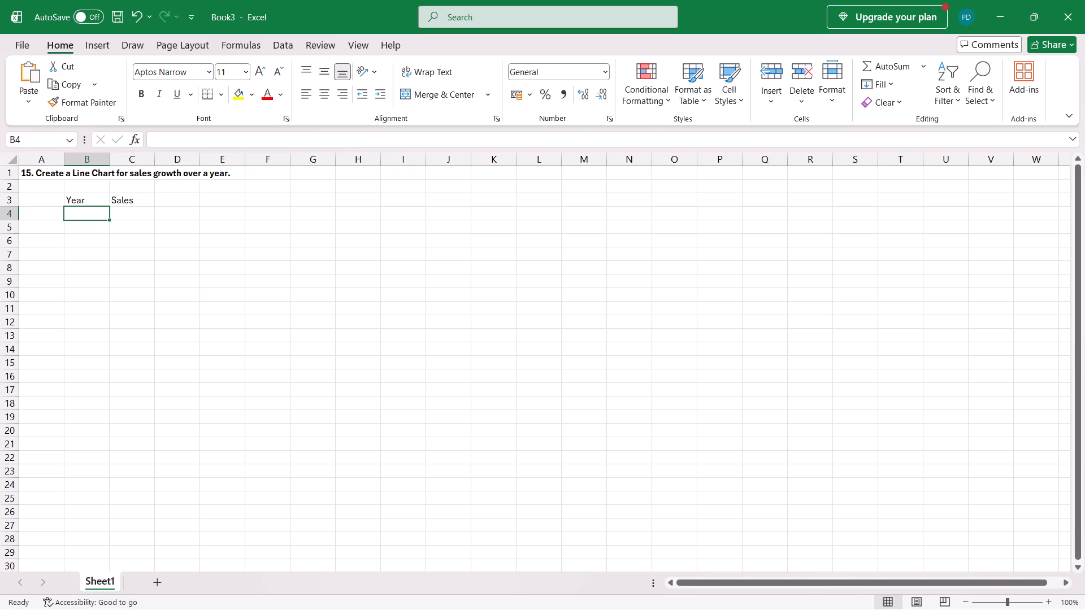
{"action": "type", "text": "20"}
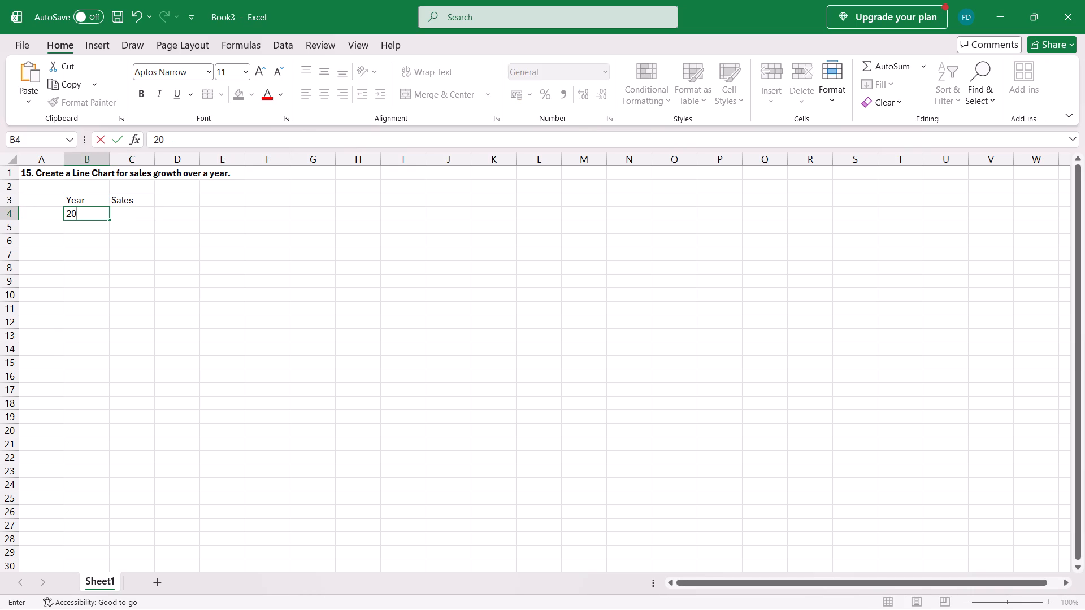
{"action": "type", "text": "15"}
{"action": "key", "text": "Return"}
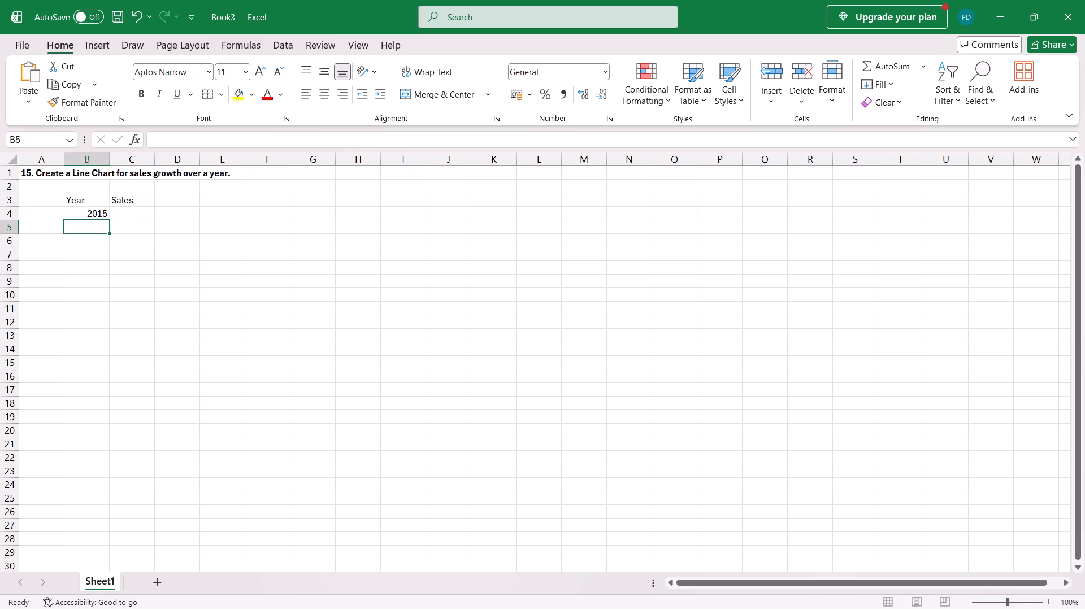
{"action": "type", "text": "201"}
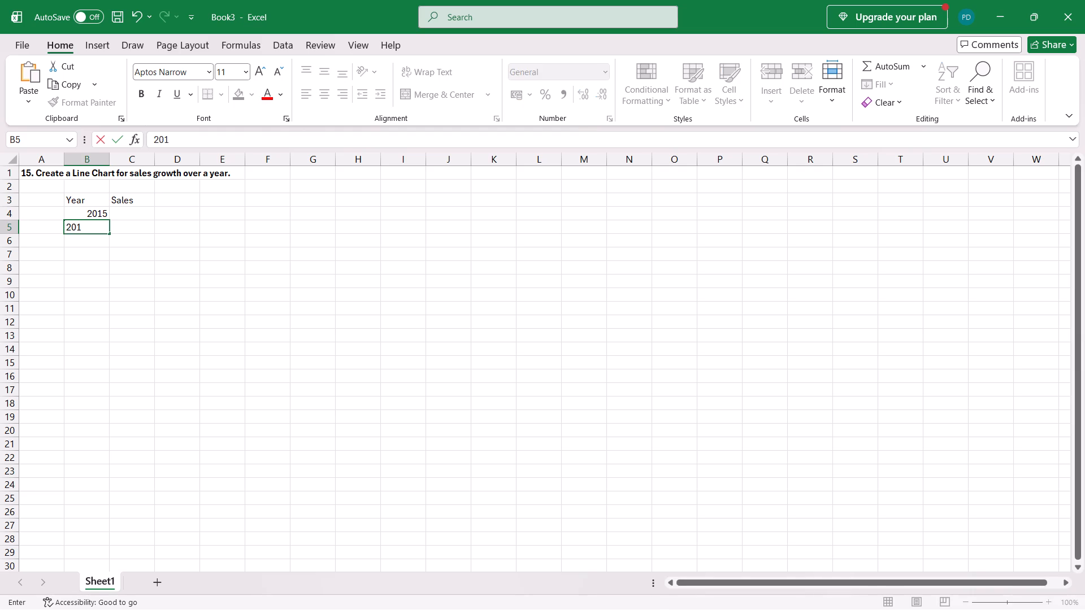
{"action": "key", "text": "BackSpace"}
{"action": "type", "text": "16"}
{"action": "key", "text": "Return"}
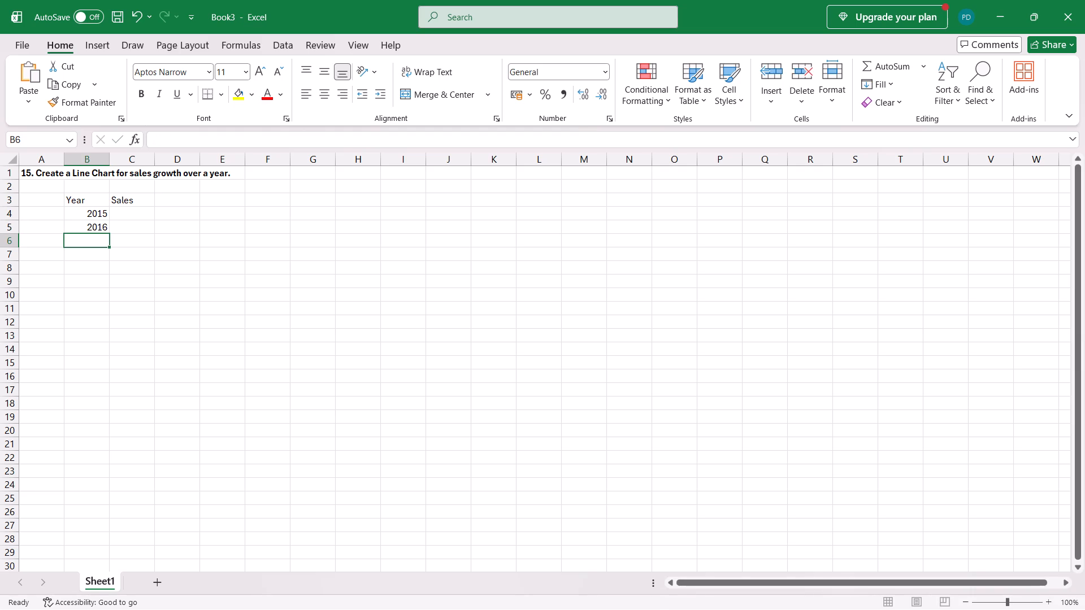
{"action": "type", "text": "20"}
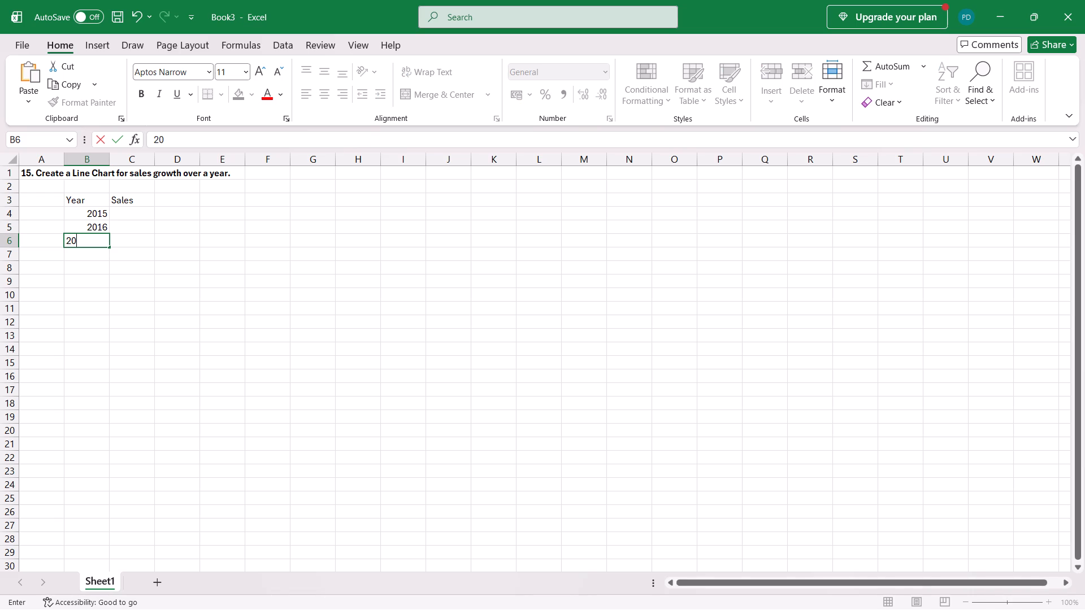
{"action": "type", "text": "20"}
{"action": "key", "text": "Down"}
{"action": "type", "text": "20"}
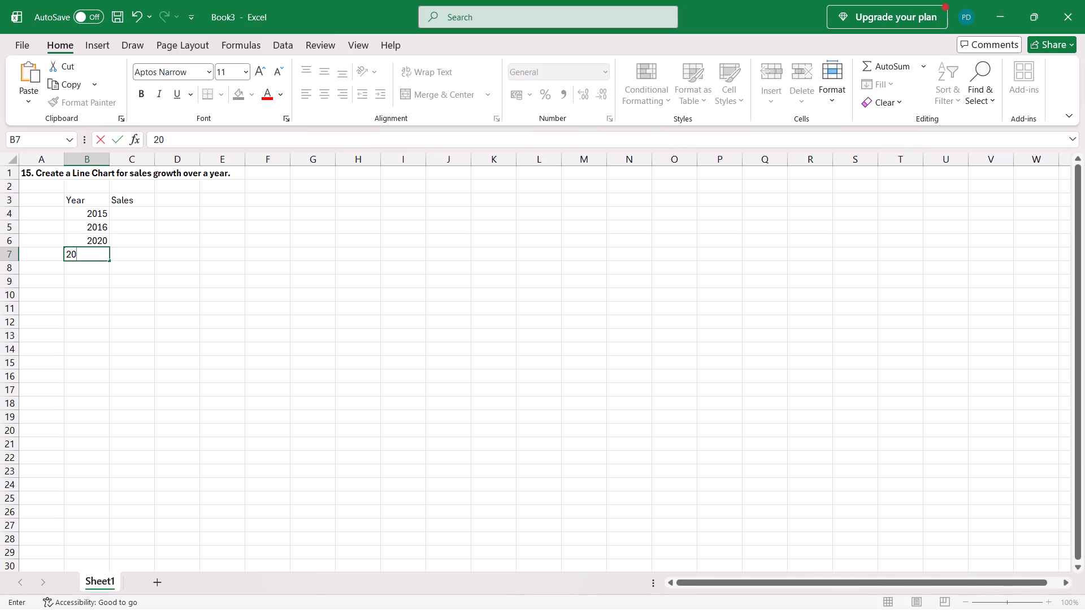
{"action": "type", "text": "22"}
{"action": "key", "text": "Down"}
Continue the Year column with 2023, 2024, 2025 and 2026 in cells B8 to B11.
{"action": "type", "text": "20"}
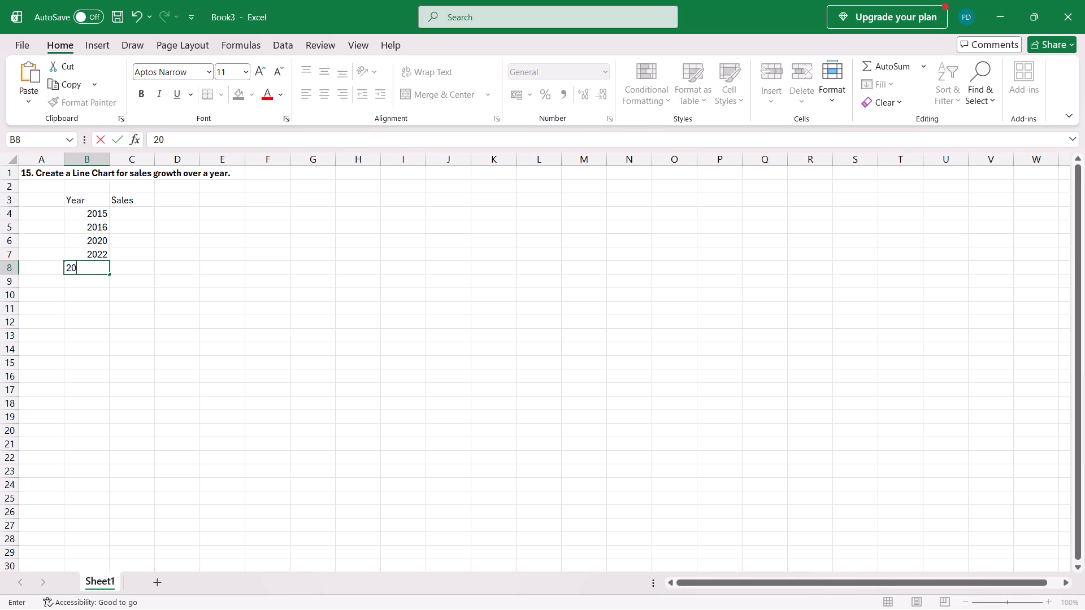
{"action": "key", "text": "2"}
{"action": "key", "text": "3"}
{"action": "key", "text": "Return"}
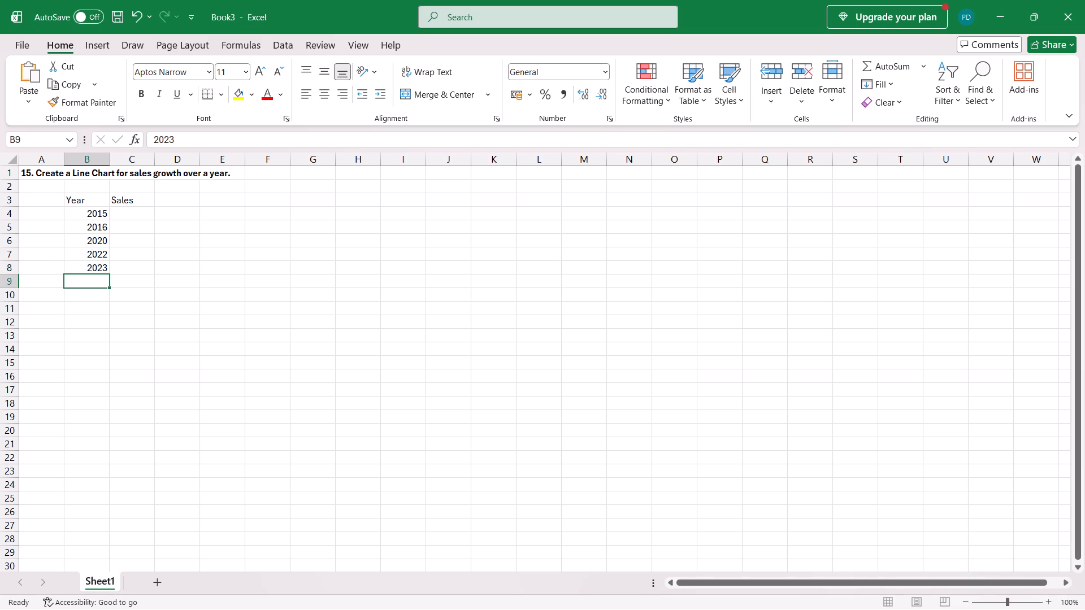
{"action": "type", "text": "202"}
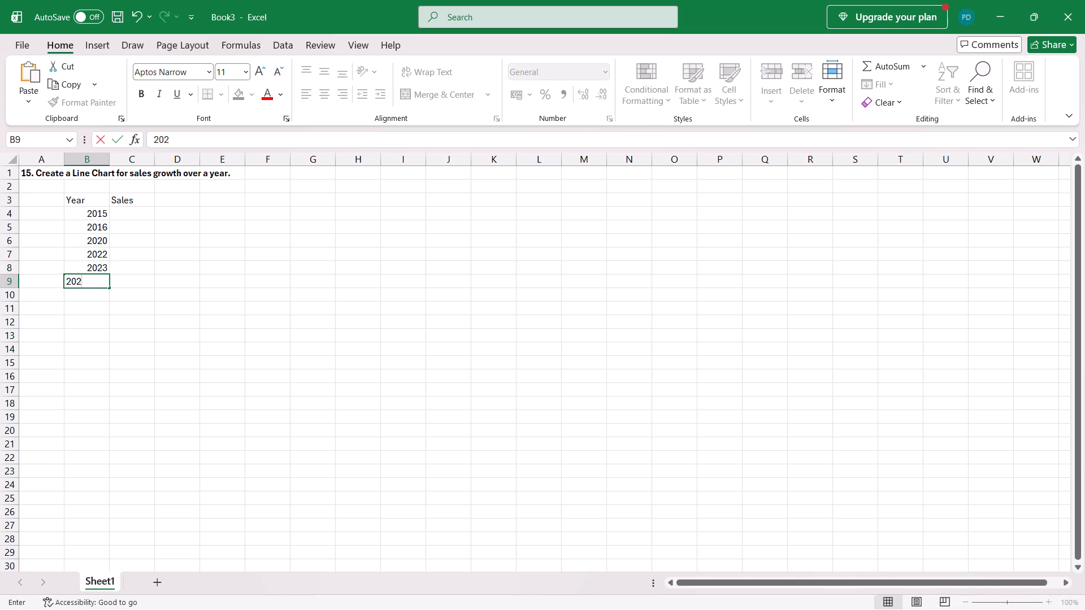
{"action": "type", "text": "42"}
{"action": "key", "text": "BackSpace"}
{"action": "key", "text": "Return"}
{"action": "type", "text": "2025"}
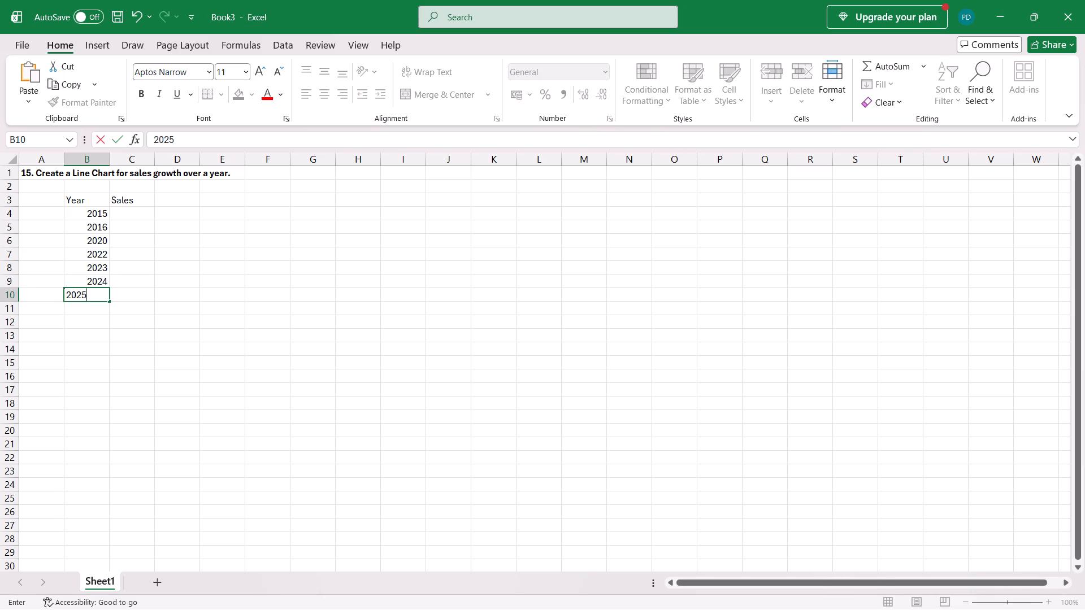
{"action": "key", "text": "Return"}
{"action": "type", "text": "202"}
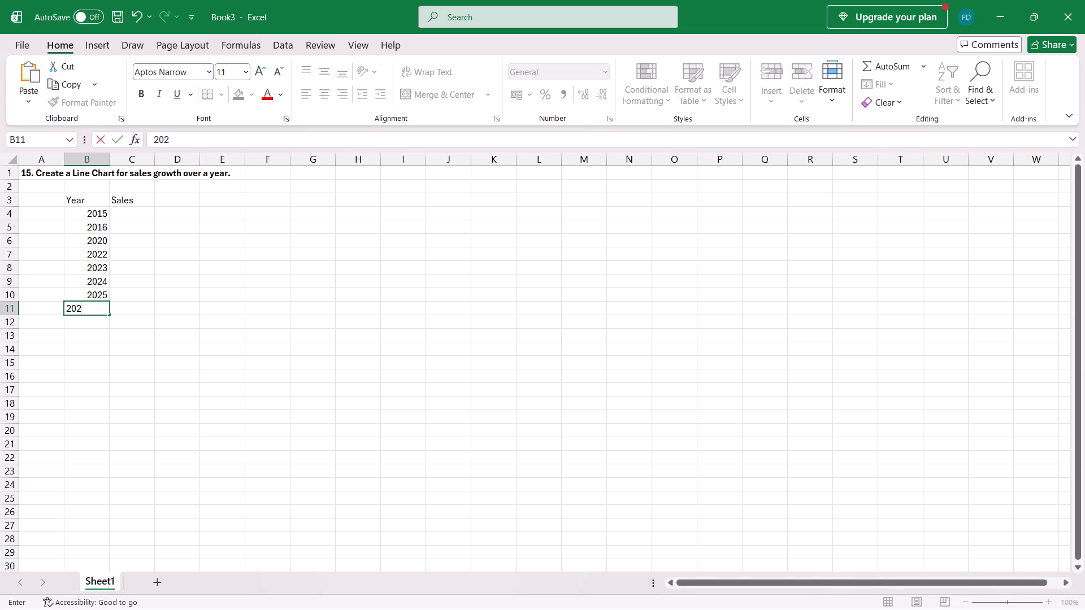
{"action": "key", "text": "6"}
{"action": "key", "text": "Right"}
Enter the sales values 10000 for 2015 in cell C4 and 20000 for 2016 in cell C5.
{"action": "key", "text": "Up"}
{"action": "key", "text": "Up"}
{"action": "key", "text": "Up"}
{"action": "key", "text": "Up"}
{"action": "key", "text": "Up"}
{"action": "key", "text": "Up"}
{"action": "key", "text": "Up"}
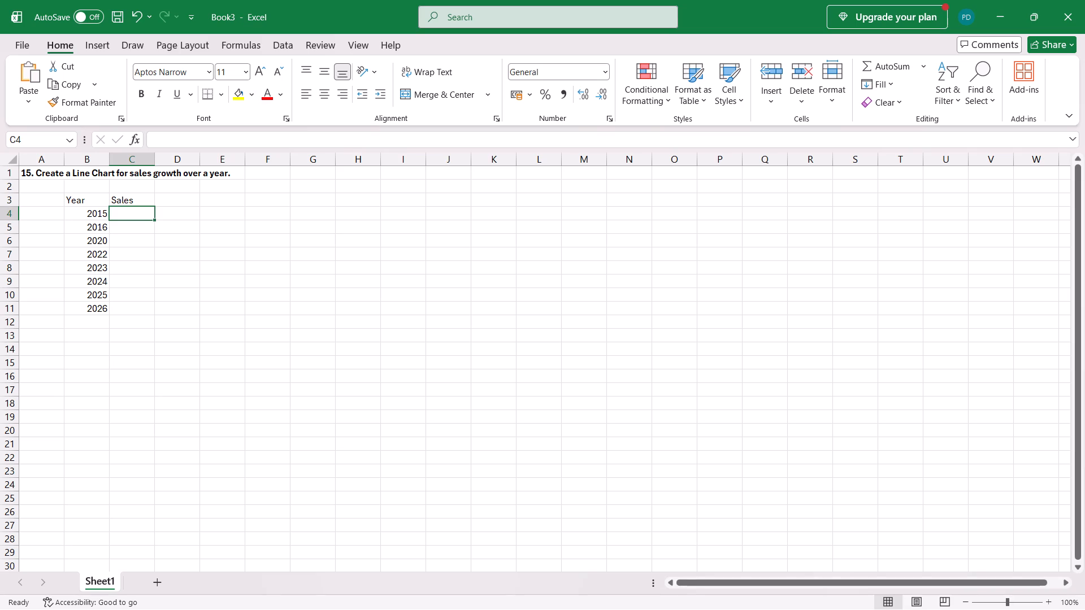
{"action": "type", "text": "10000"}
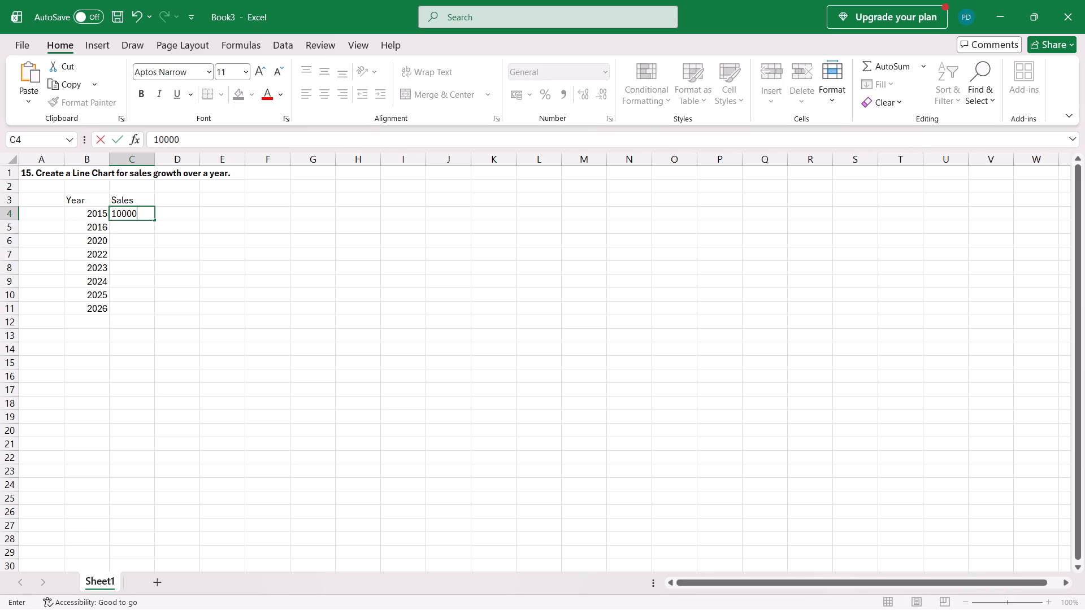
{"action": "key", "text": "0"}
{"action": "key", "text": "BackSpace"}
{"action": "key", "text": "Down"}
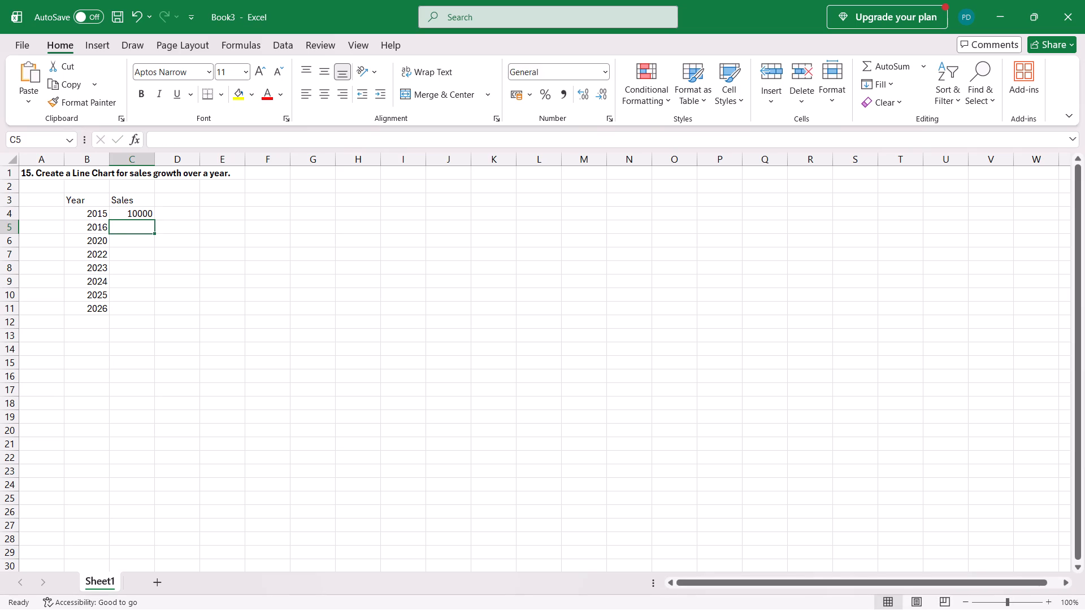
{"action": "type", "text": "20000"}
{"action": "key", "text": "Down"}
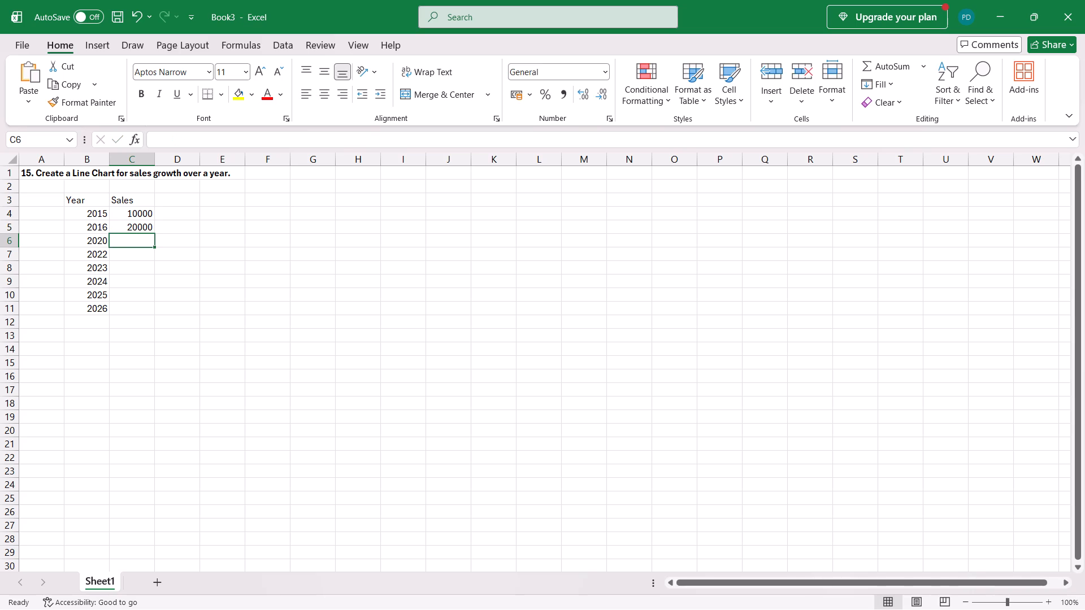
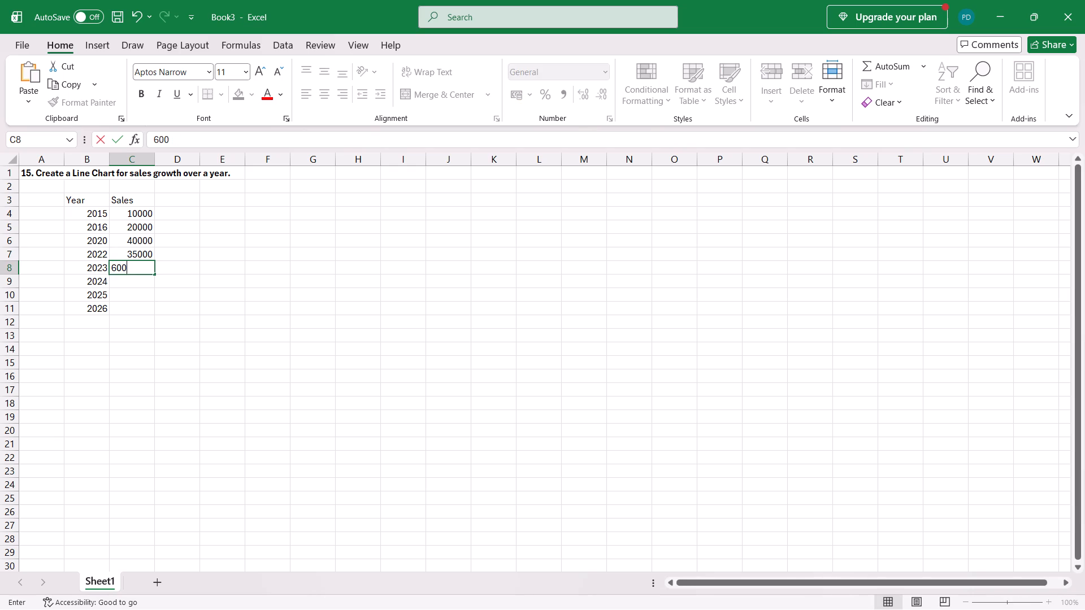
Enter the sales values 60000, 40000, 65000 and 25000 for 2023 to 2026 in cells C8 to C11.
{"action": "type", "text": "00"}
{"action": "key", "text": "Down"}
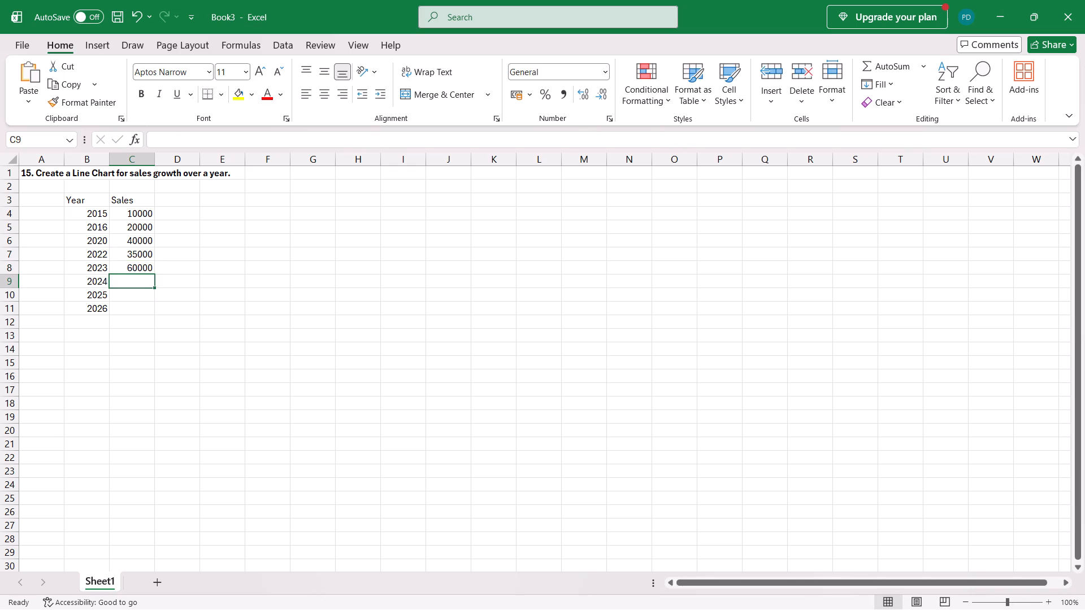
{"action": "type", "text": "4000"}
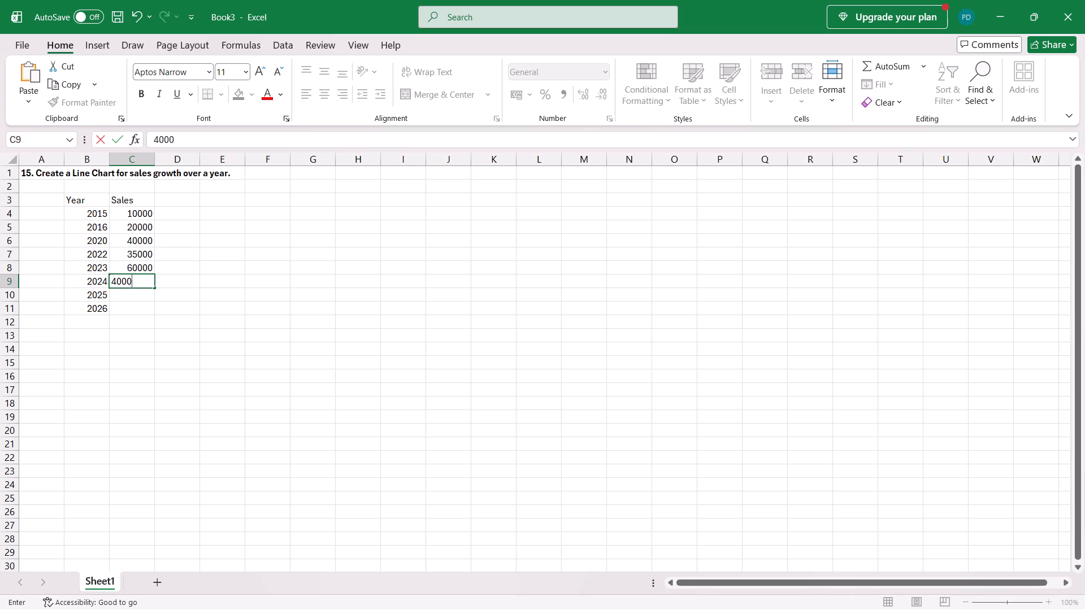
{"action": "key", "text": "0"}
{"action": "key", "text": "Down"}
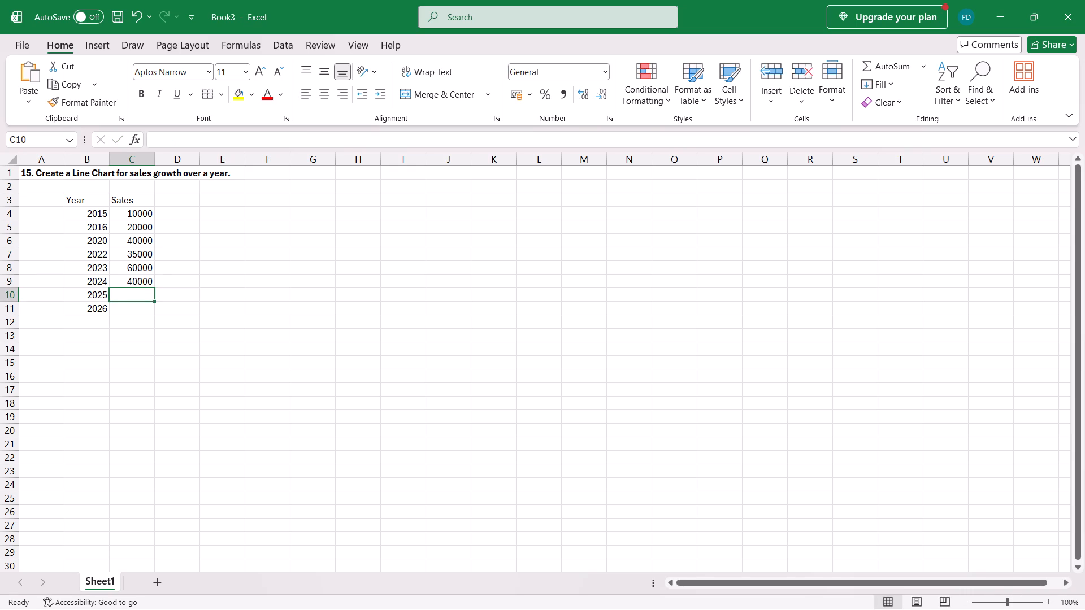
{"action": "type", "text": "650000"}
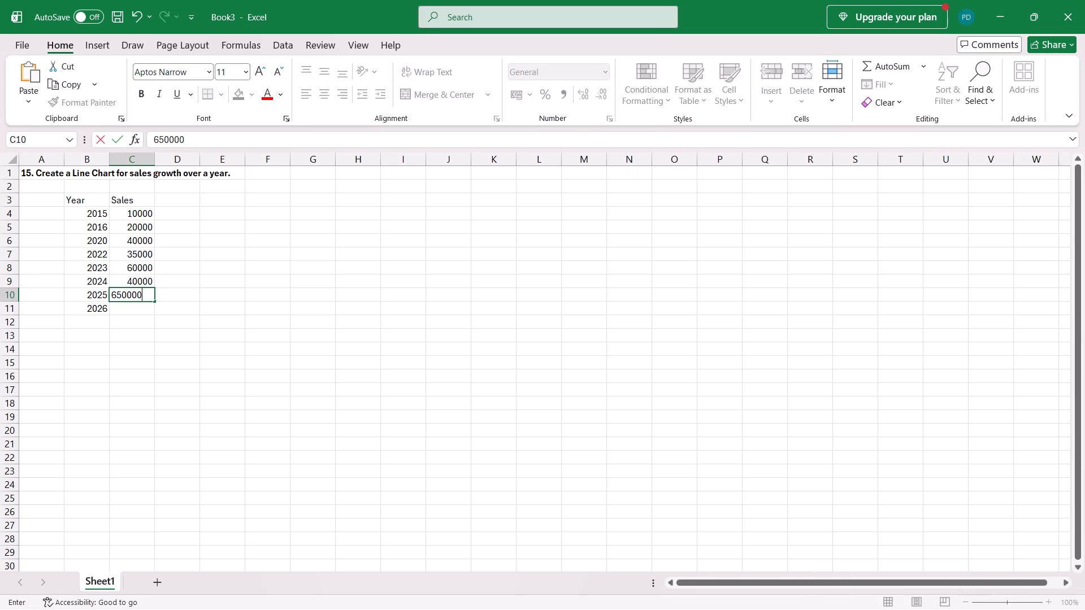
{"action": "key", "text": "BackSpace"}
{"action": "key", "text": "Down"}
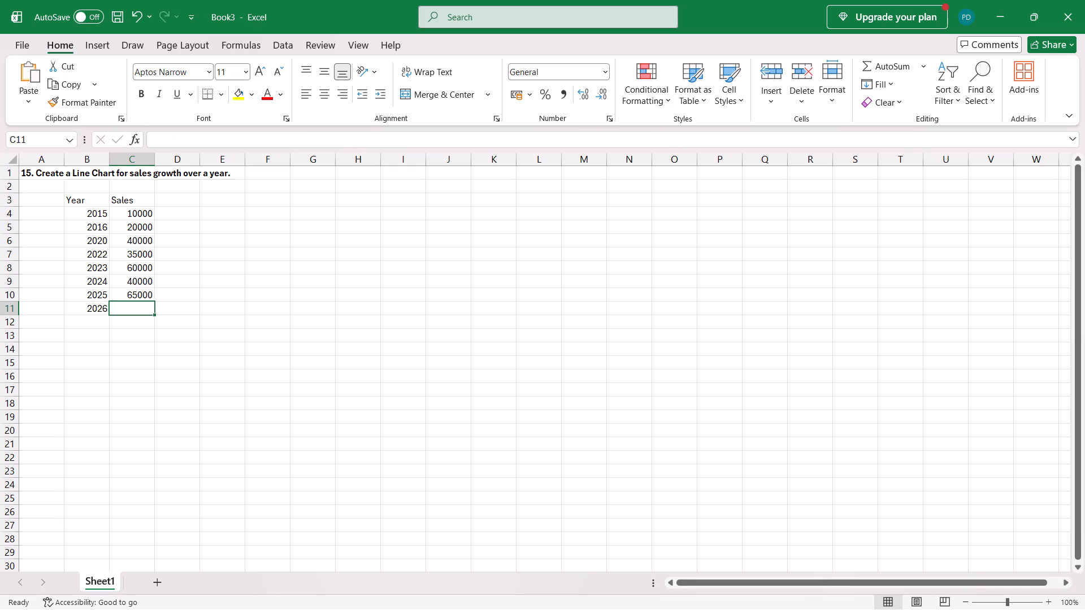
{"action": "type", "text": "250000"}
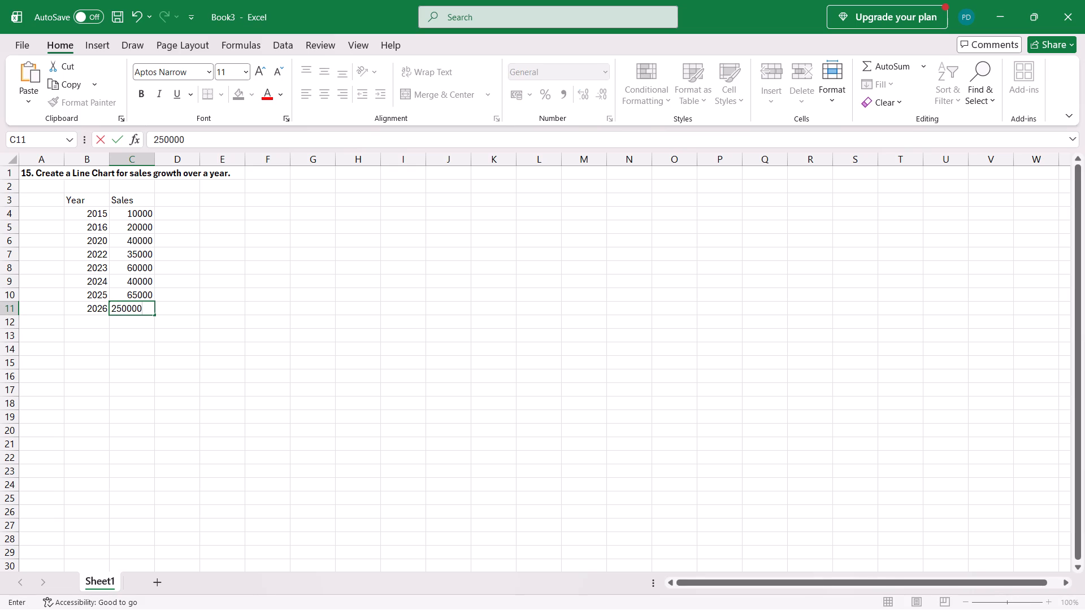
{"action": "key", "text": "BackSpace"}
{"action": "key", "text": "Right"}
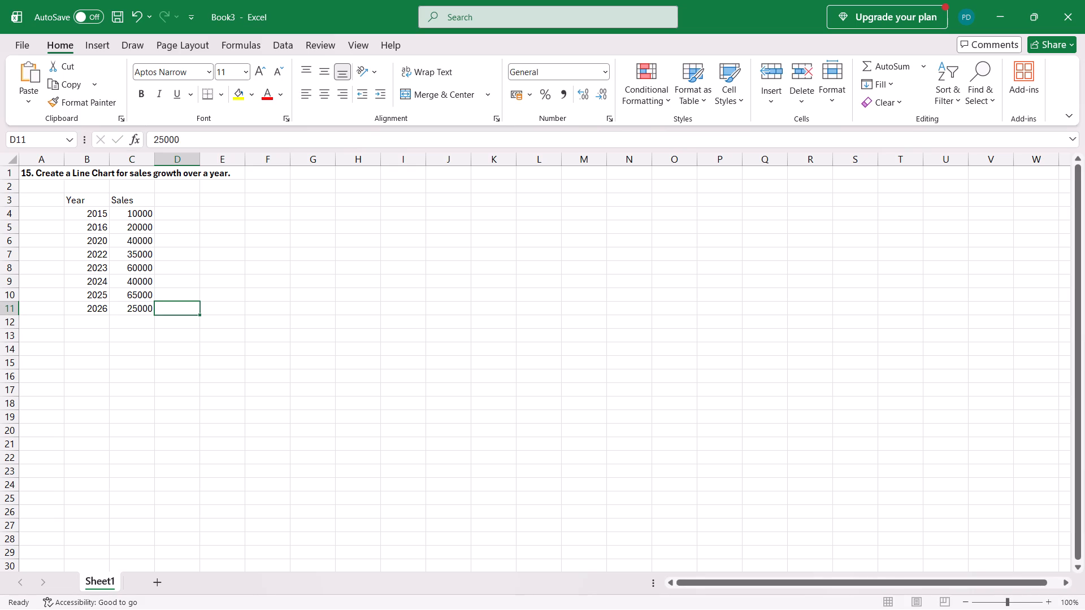
Make the Year and Sales headers in cells B3 and C3 bold.
{"action": "left_click_drag", "start_coordinate": [94, 199], "coordinate": [133, 202]}
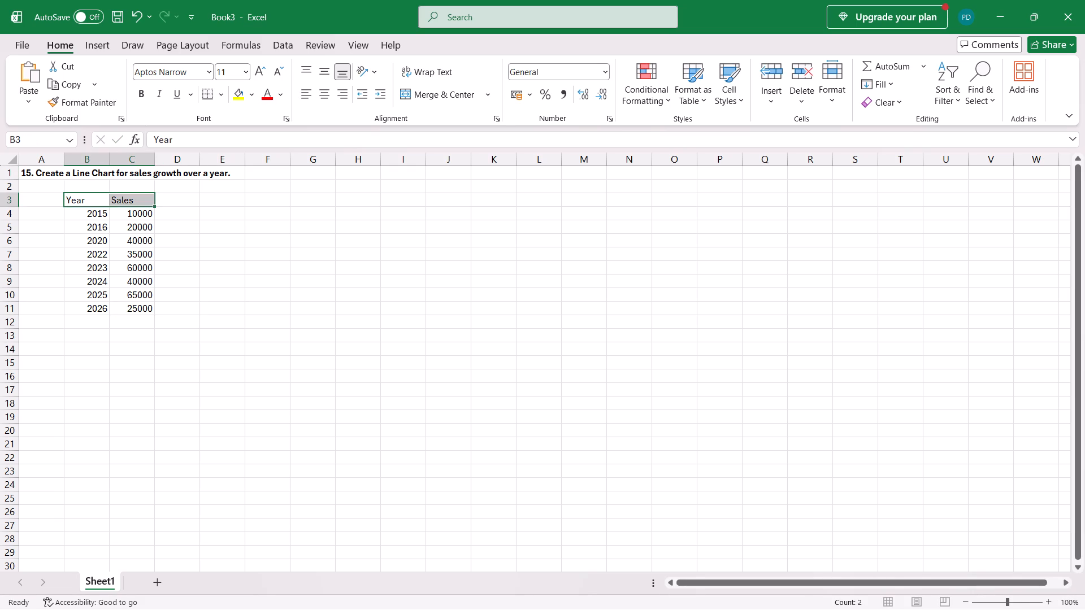
{"action": "left_click", "coordinate": [149, 96]}
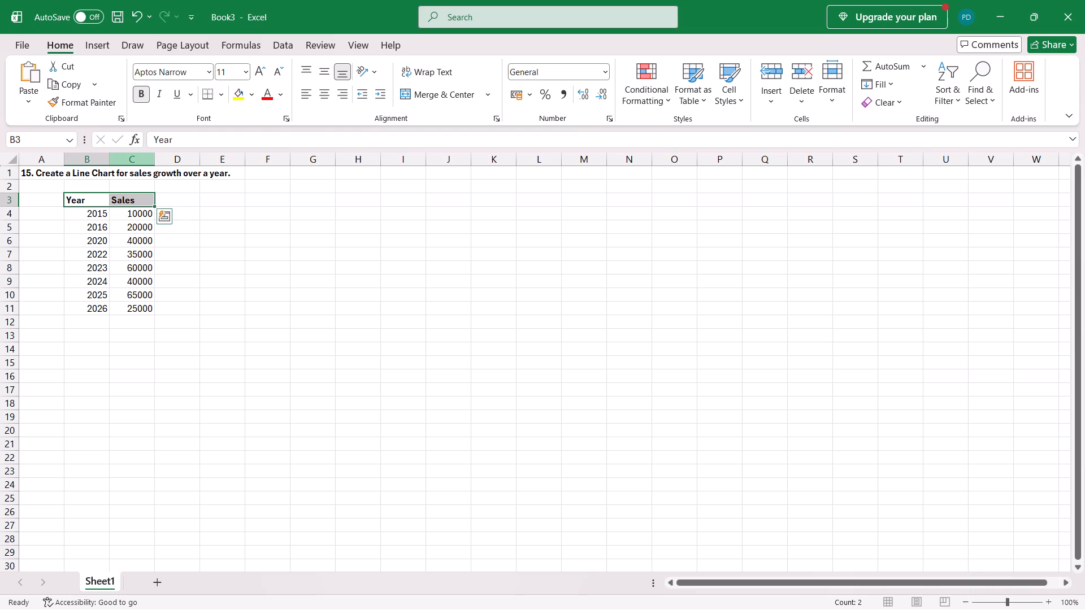
Apply All Borders to the Year and Sales table in cells B3 to C11.
{"action": "left_click_drag", "start_coordinate": [84, 201], "coordinate": [120, 312]}
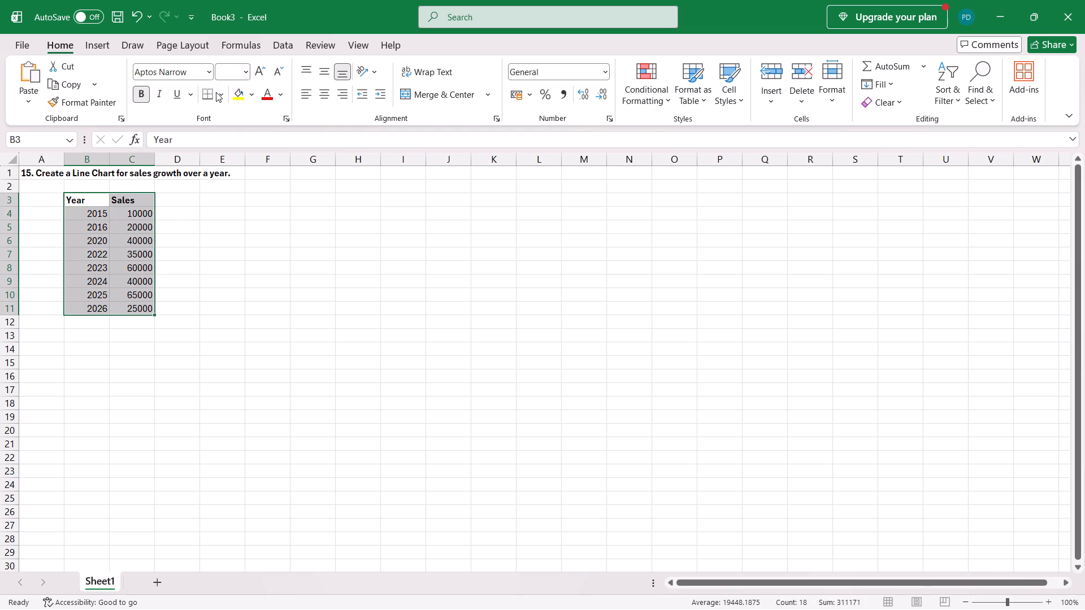
{"action": "left_click", "coordinate": [217, 98]}
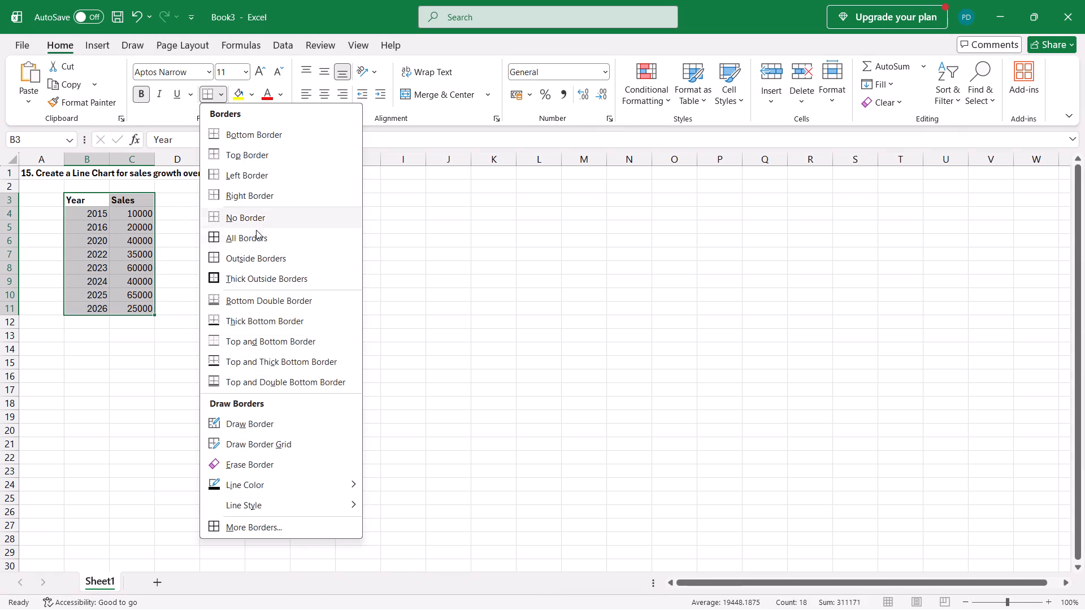
{"action": "left_click", "coordinate": [249, 246]}
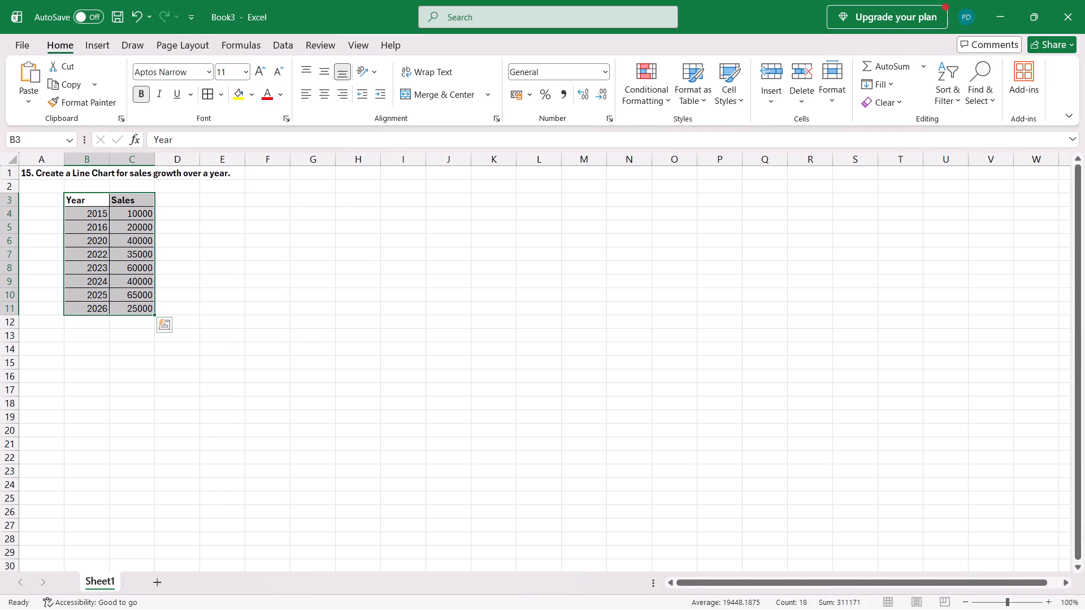
{"action": "left_click", "coordinate": [274, 247]}
{"action": "left_click_drag", "start_coordinate": [85, 202], "coordinate": [126, 303]}
{"action": "left_click_drag", "start_coordinate": [126, 303], "coordinate": [127, 304]}
{"action": "left_click", "coordinate": [261, 263]}
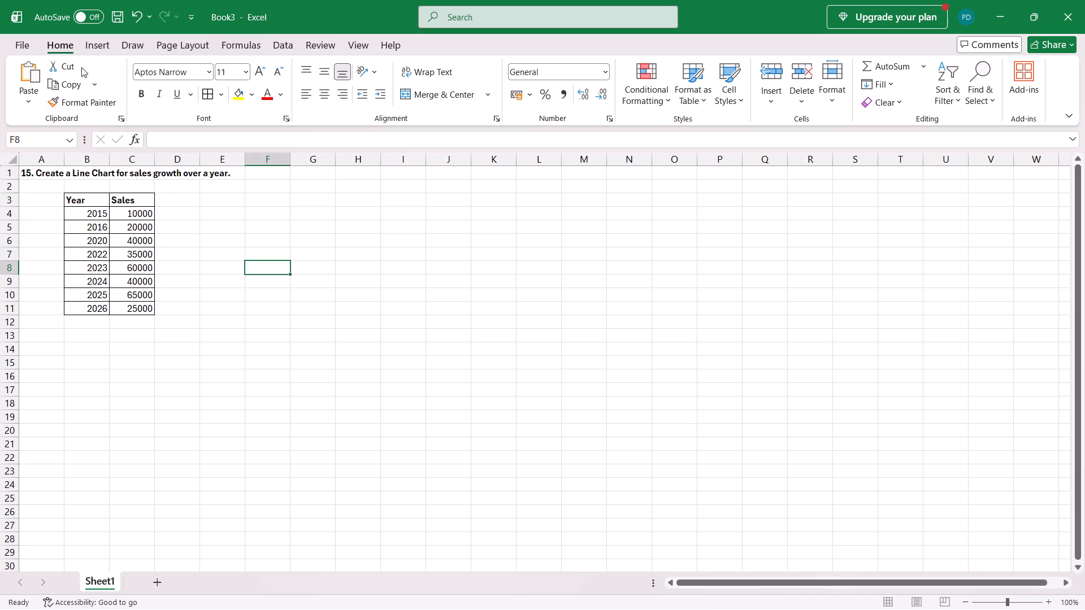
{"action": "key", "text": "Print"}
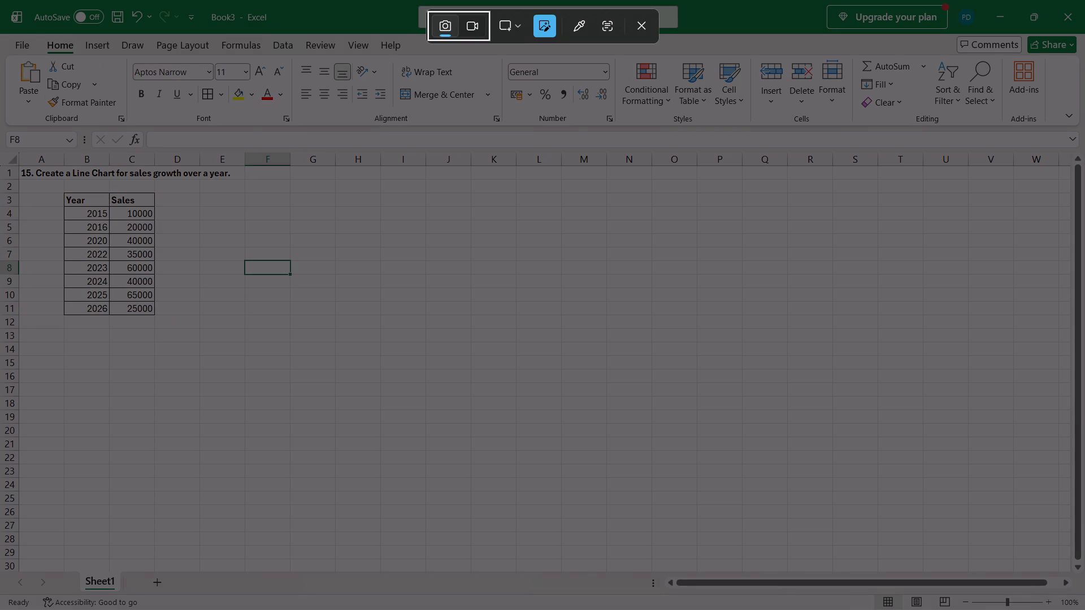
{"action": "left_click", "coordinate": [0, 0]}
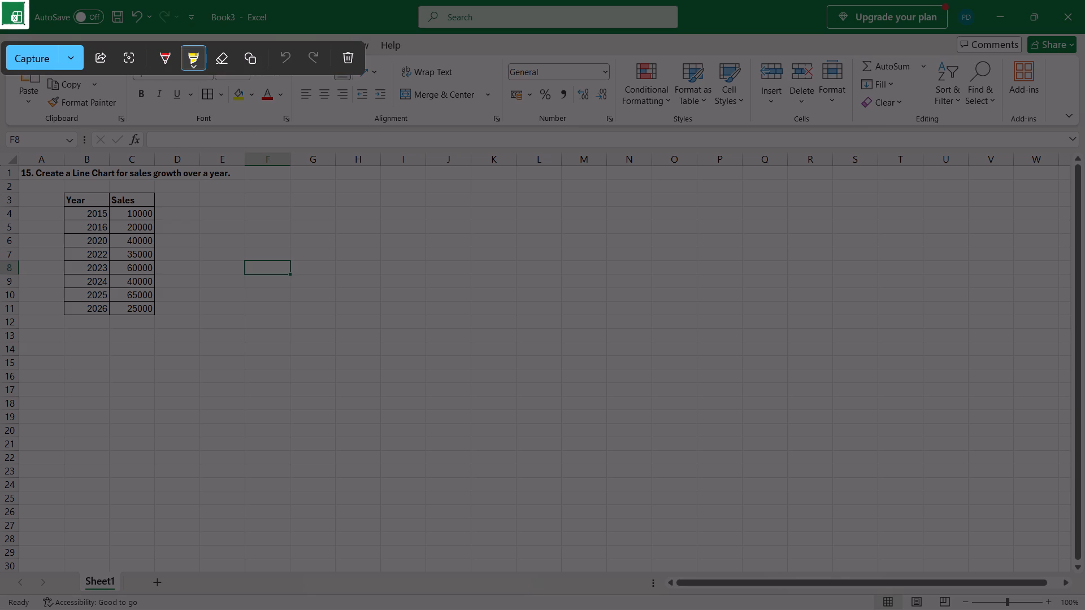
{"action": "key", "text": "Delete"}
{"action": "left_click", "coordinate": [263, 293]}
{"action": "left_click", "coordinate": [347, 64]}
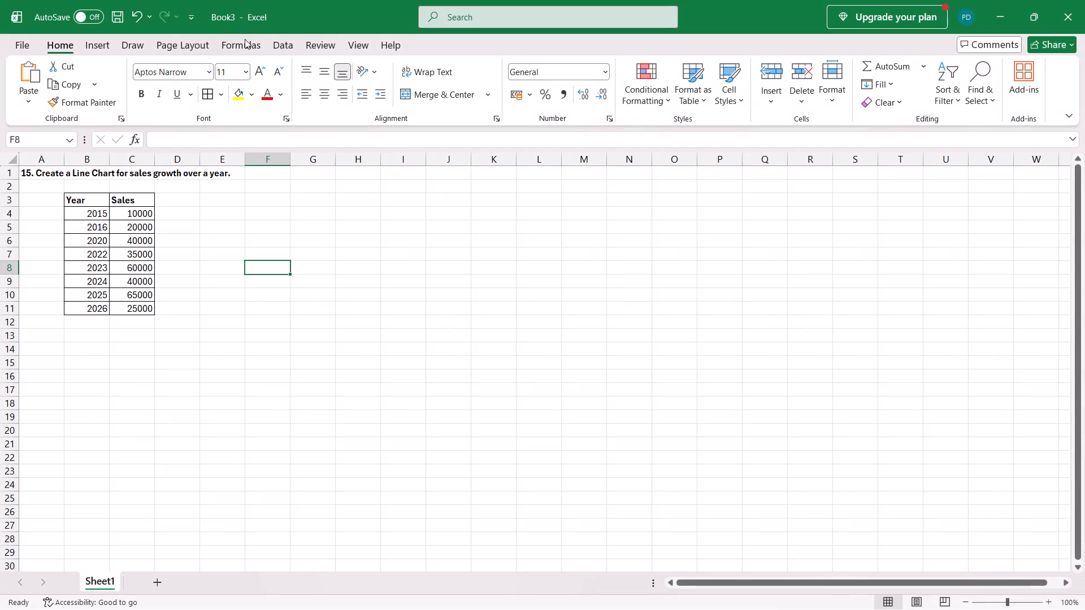
Capture the whole screen with the Insert ribbon showing and save it as Q15.1 in the Assignment folder.
{"action": "left_click", "coordinate": [93, 39]}
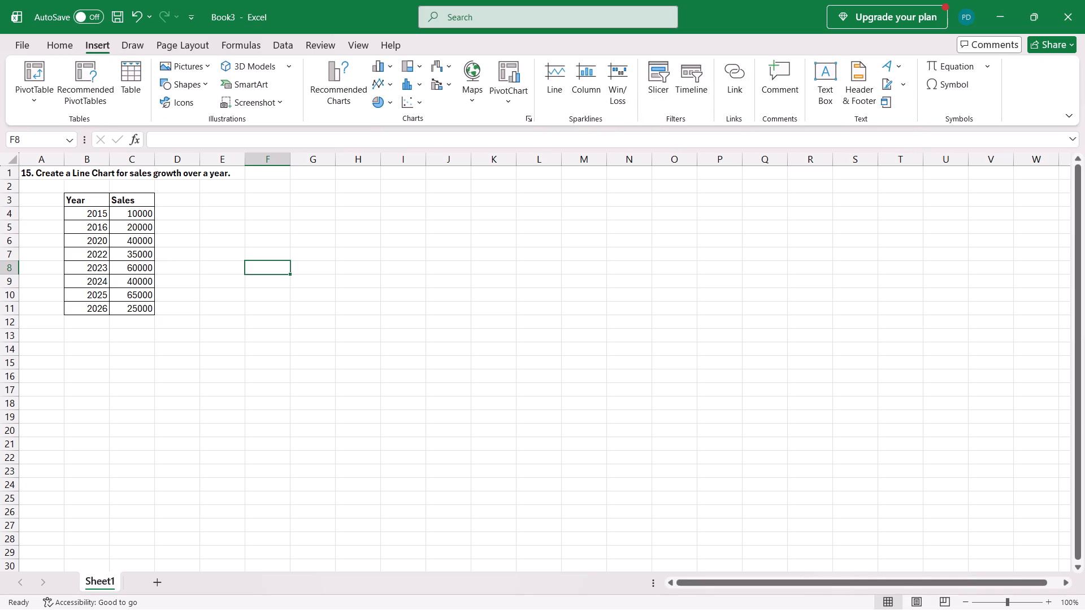
{"action": "key", "text": "Print"}
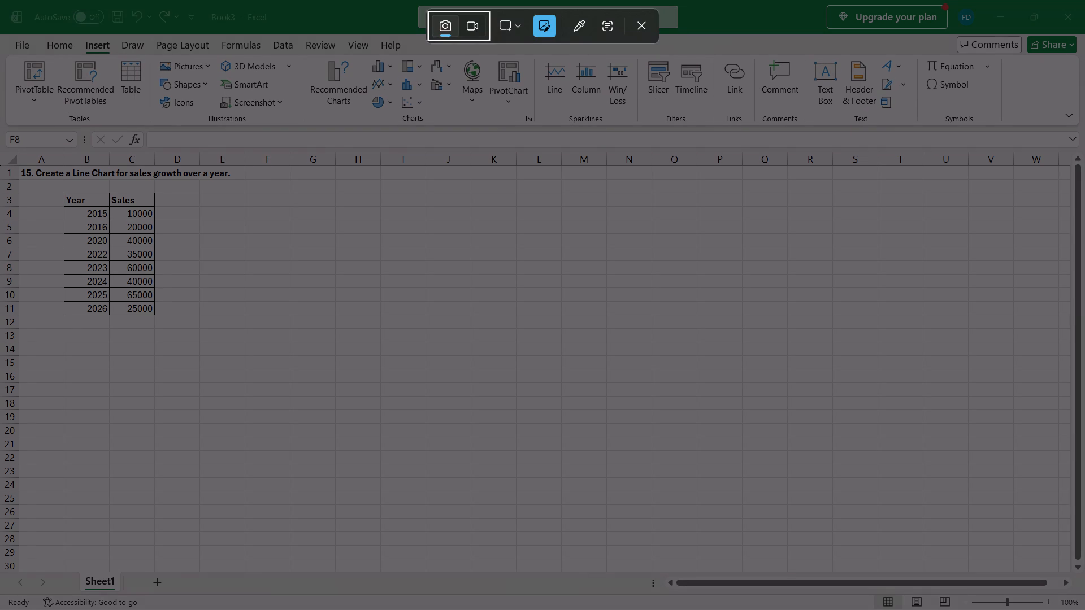
{"action": "left_click_drag", "start_coordinate": [0, 0], "coordinate": [1084, 609]}
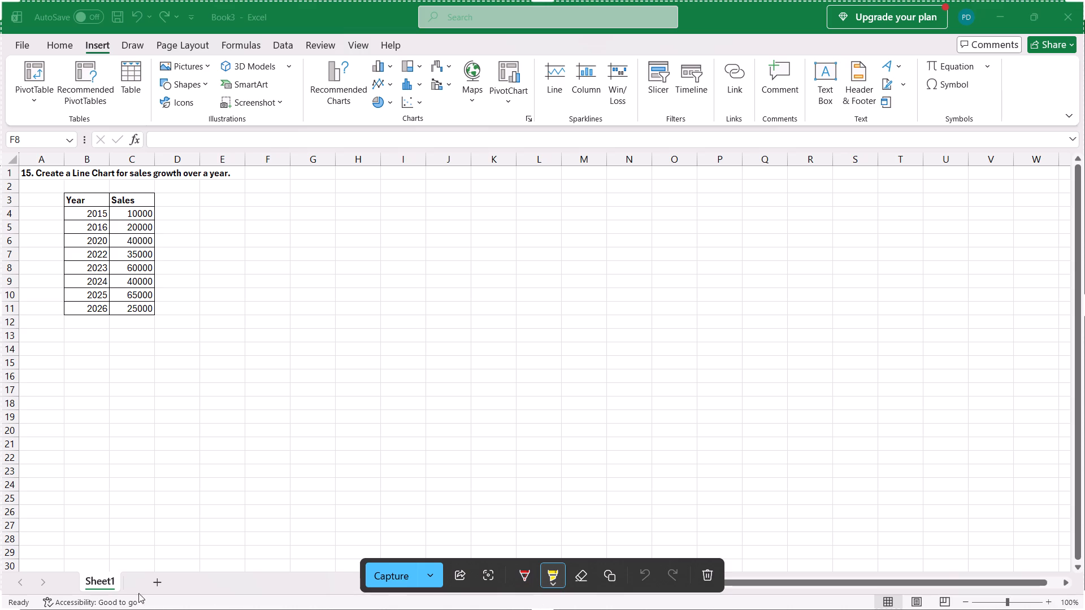
{"action": "left_click", "coordinate": [429, 579]}
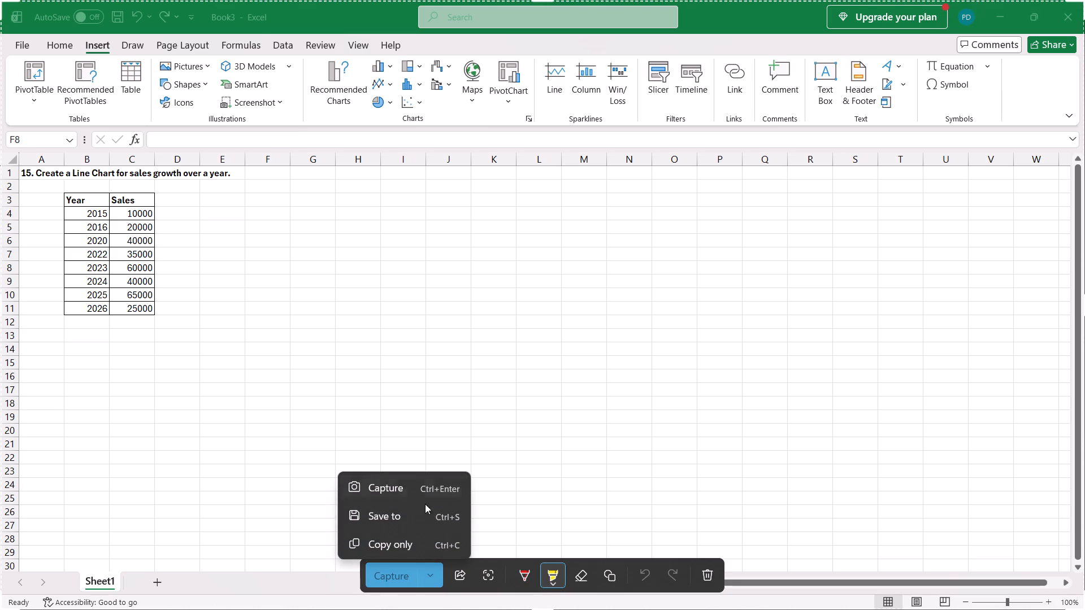
{"action": "left_click", "coordinate": [422, 512]}
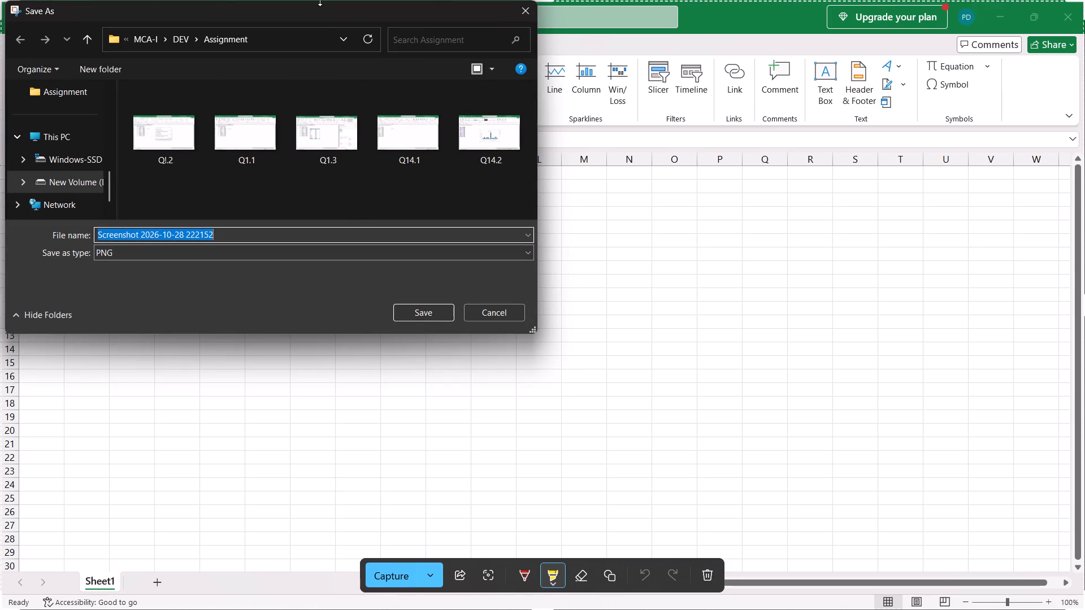
{"action": "left_click_drag", "start_coordinate": [410, 12], "coordinate": [528, 44]}
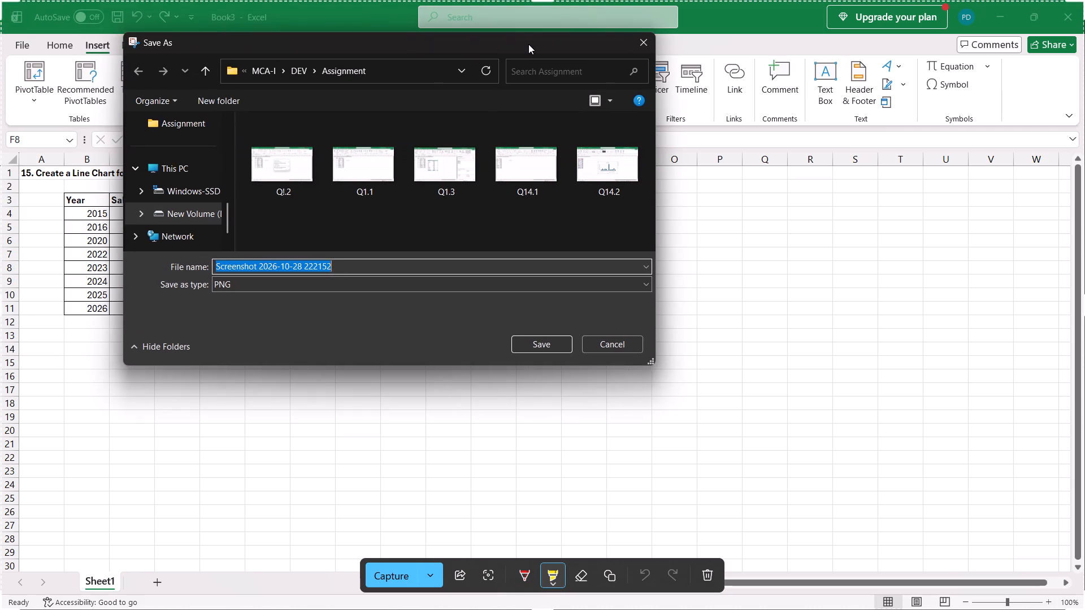
{"action": "left_click_drag", "start_coordinate": [528, 44], "coordinate": [532, 44]}
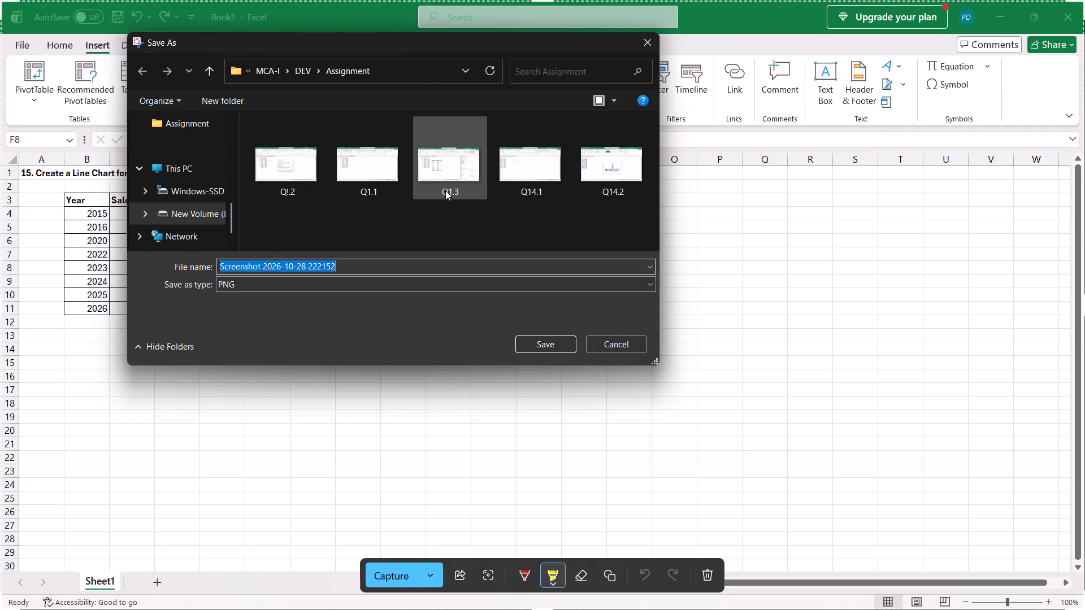
{"action": "key", "text": "q"}
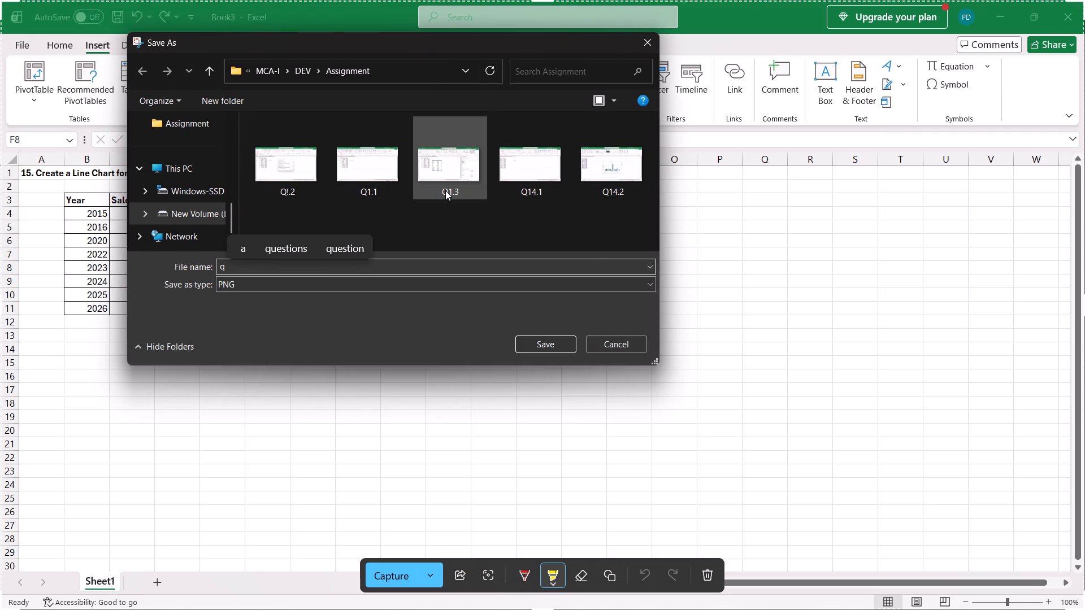
{"action": "key", "text": "BackSpace"}
{"action": "key", "text": "shift+q"}
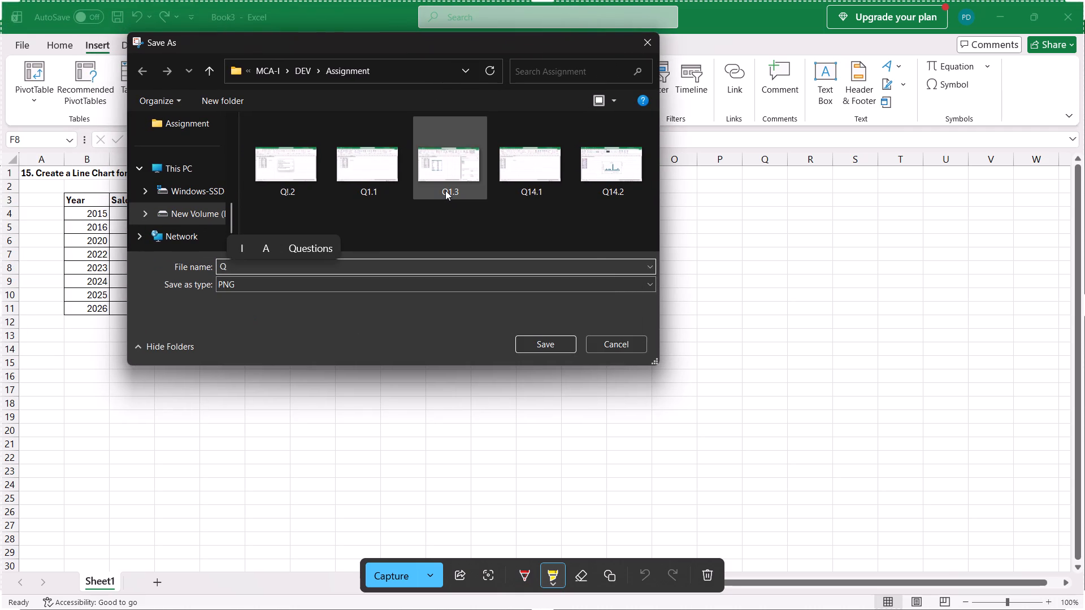
{"action": "type", "text": "15"}
{"action": "type", "text": ".1"}
{"action": "key", "text": "Return"}
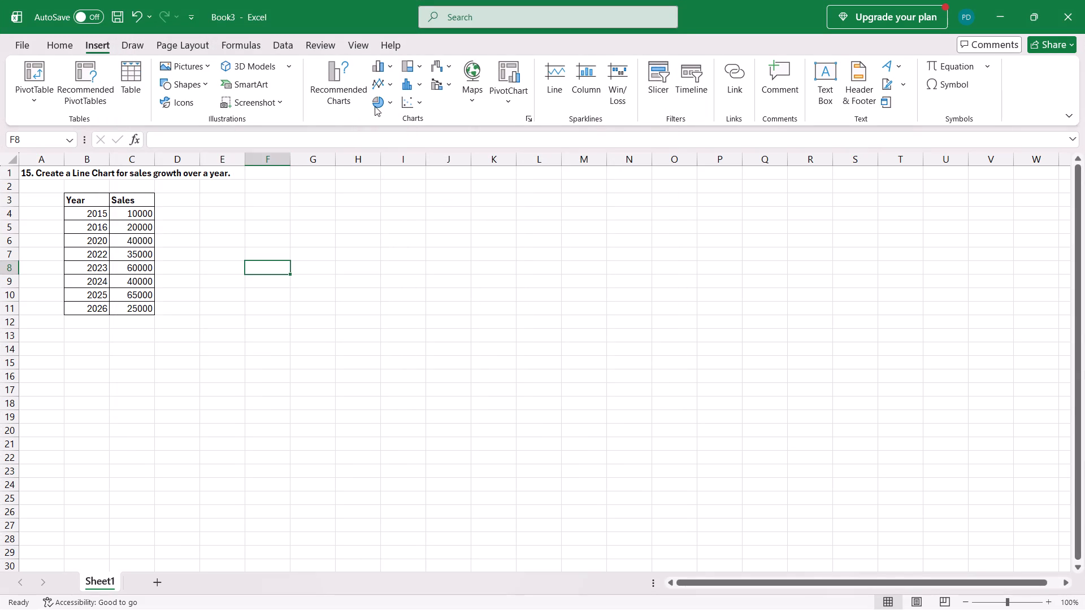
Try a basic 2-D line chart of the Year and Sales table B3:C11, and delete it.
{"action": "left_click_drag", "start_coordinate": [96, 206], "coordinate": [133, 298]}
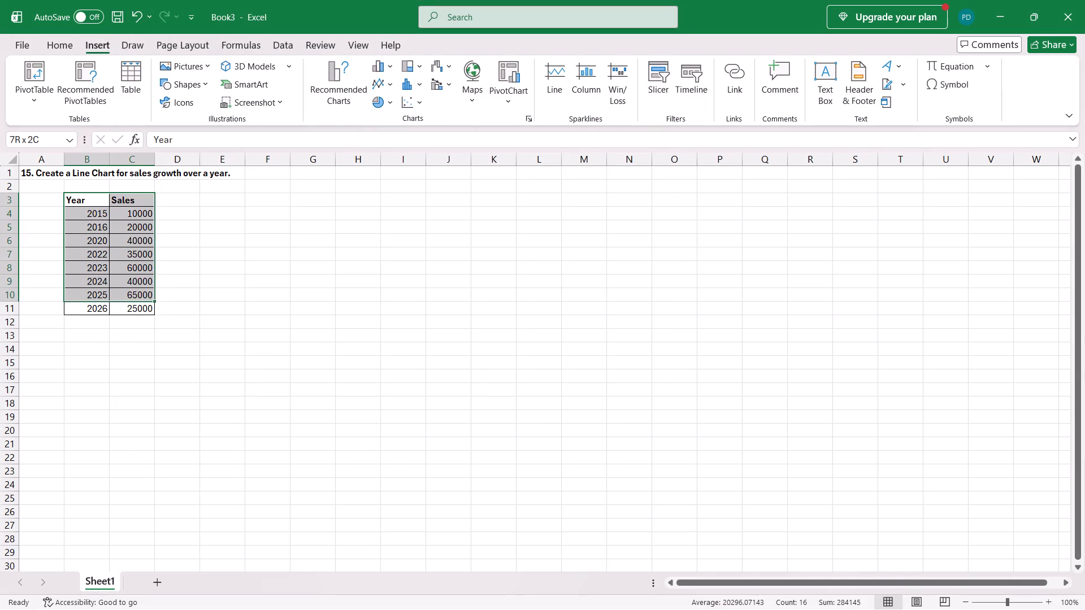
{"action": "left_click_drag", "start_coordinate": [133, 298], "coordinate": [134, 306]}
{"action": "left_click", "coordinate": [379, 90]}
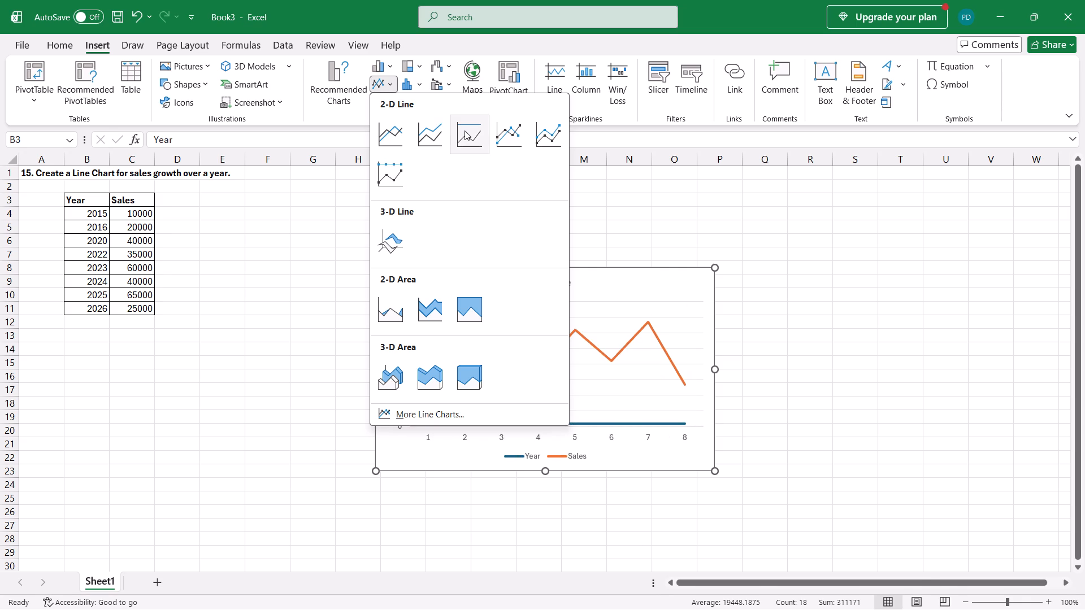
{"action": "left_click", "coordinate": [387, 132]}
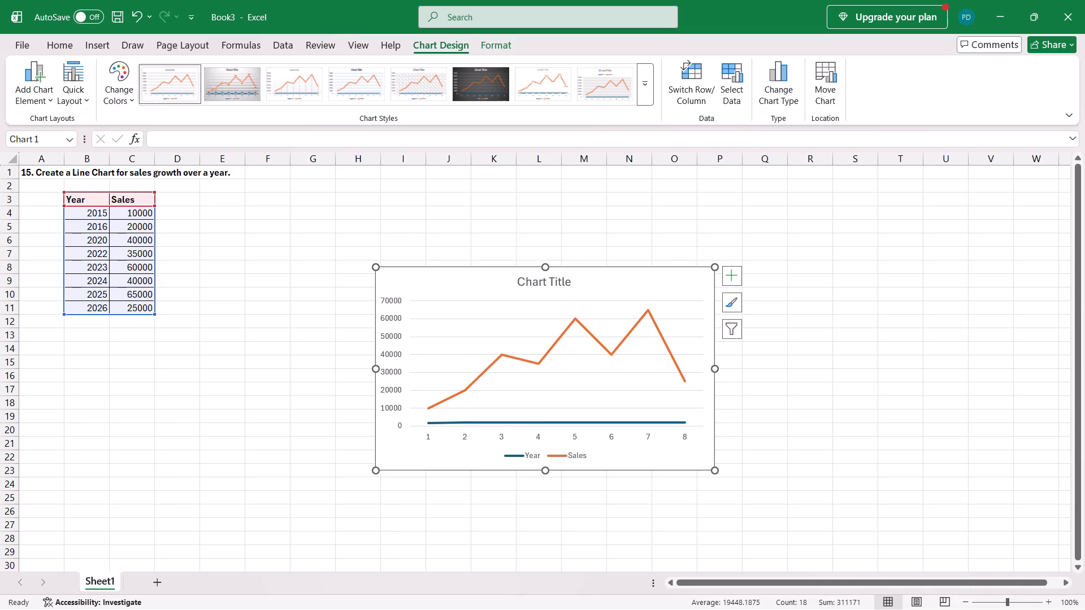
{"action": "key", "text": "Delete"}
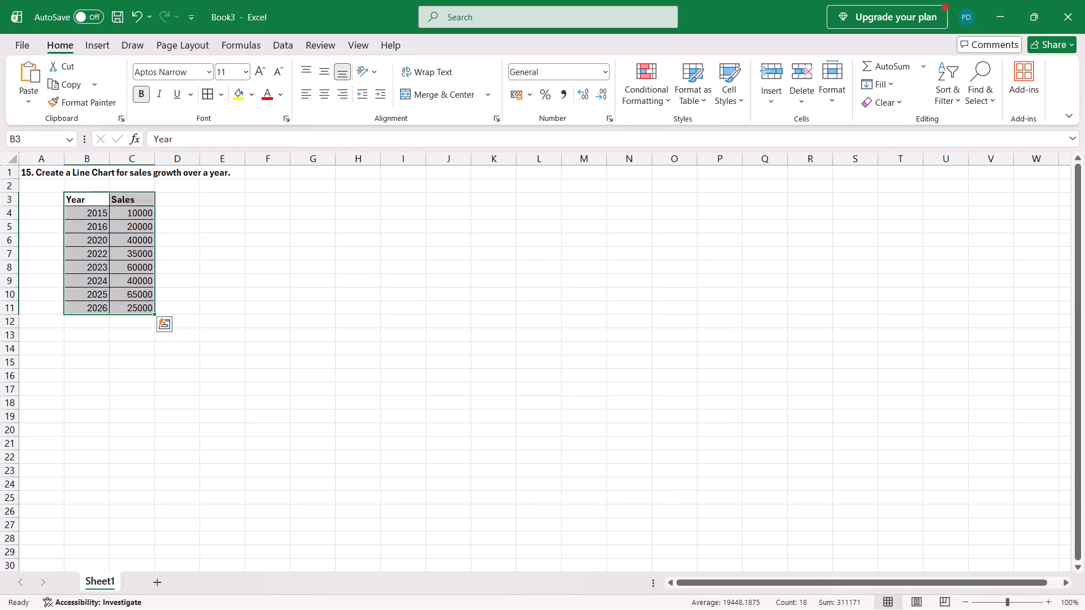
Insert a 2-D line chart of B3:C11 using the variant with a single Sales line and the years along the horizontal axis.
{"action": "left_click", "coordinate": [129, 46]}
{"action": "left_click", "coordinate": [109, 49]}
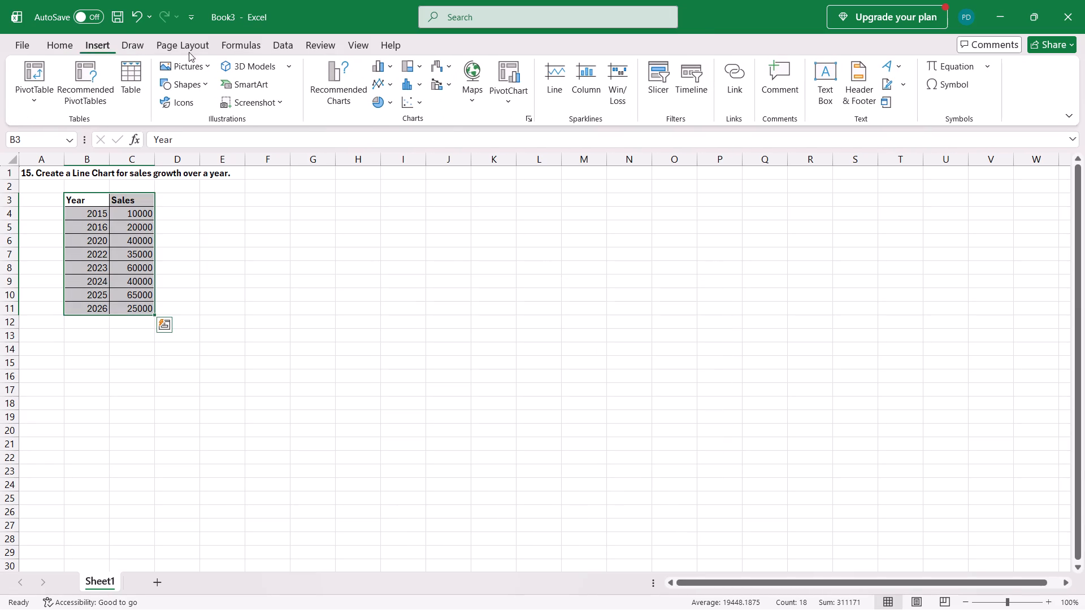
{"action": "left_click", "coordinate": [376, 84]}
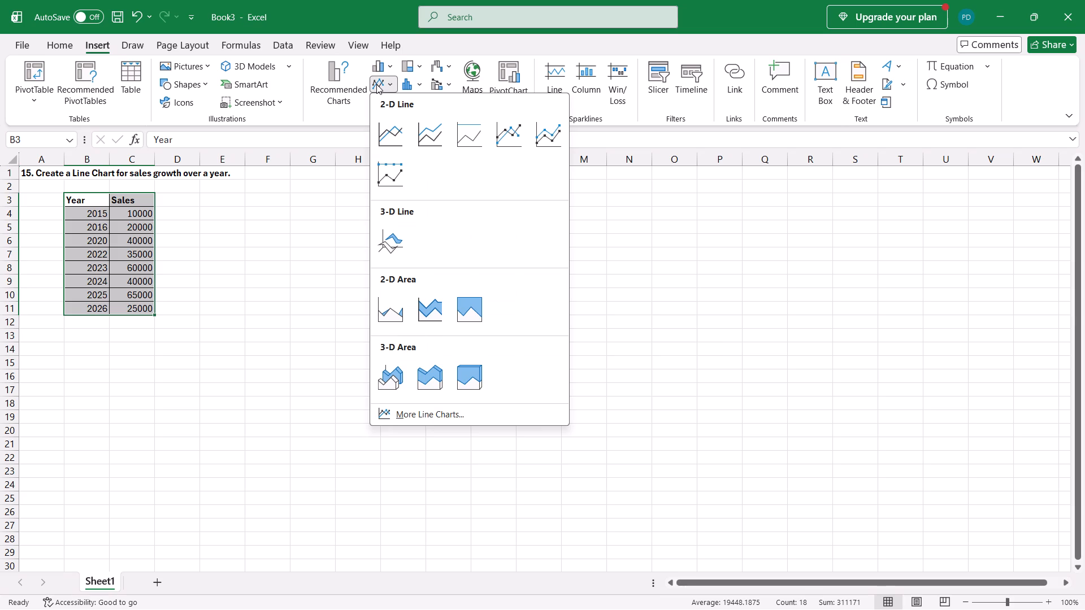
{"action": "scroll", "coordinate": [488, 243], "scroll_direction": "down", "scroll_amount": 1}
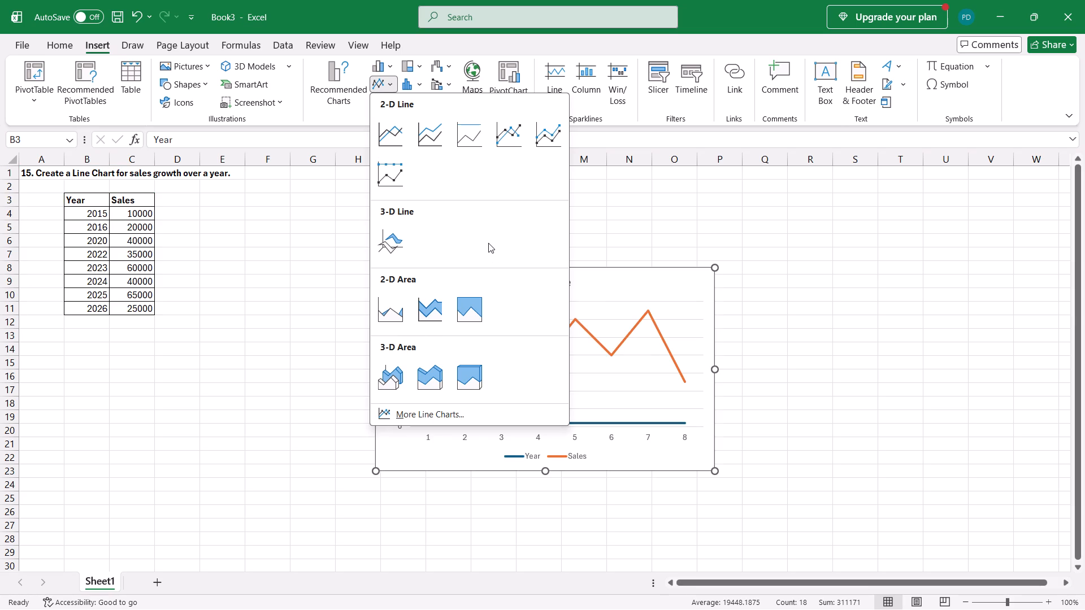
{"action": "left_click", "coordinate": [448, 419]}
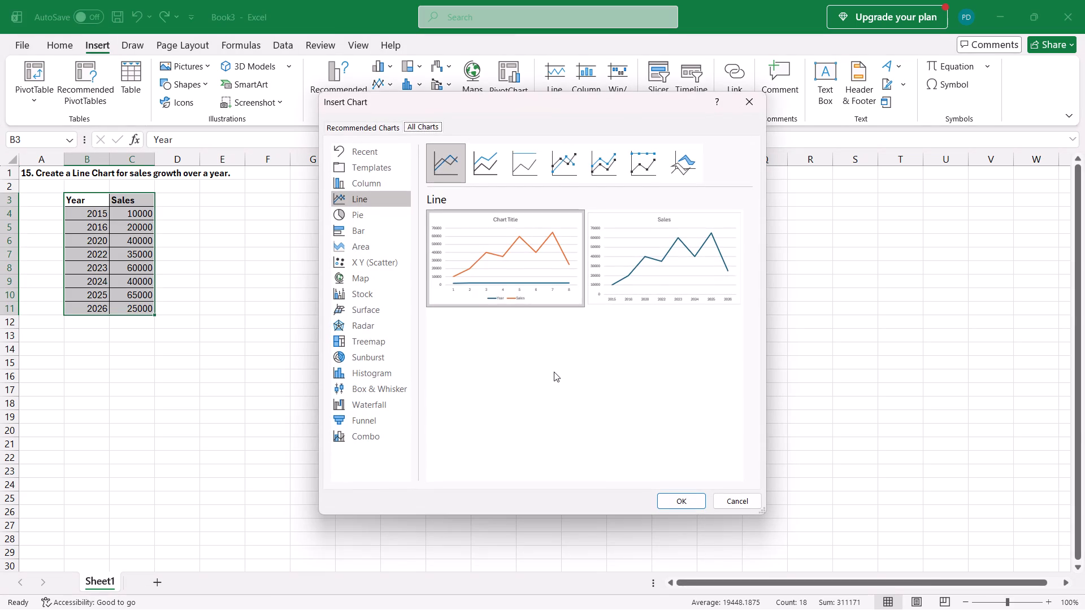
{"action": "left_click", "coordinate": [680, 260]}
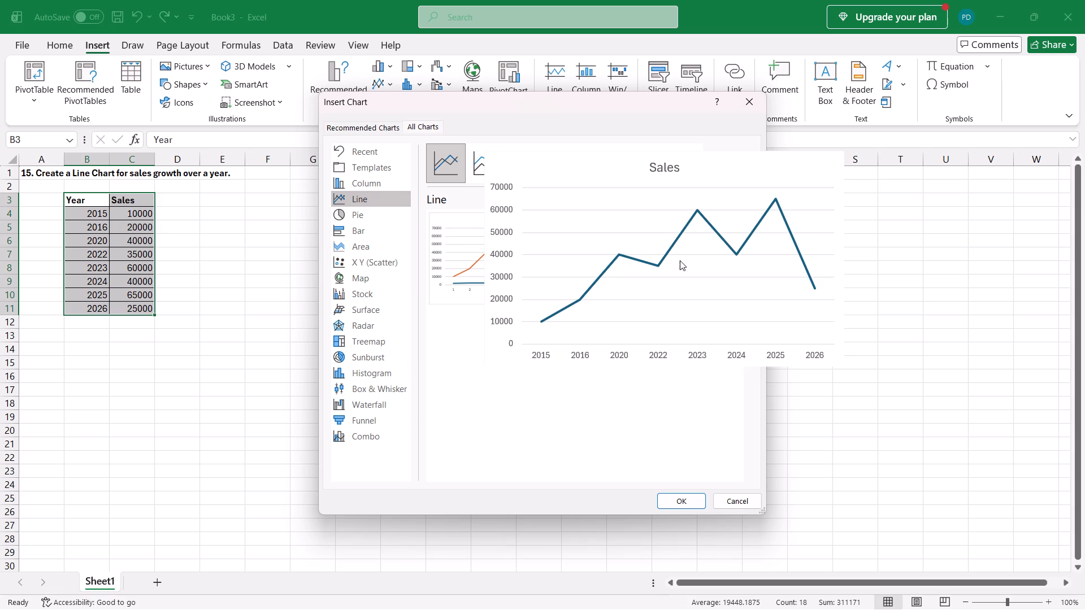
{"action": "left_click", "coordinate": [668, 287]}
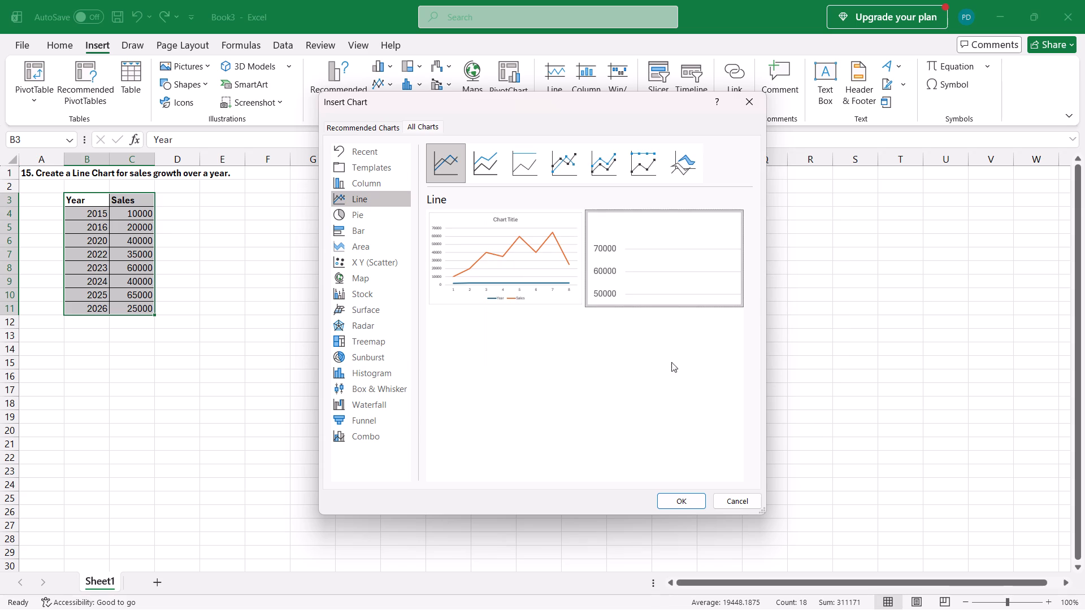
{"action": "left_click", "coordinate": [675, 505]}
Move the Sales line chart up beside the table, spanning about rows 4 to 18 from column H to O.
{"action": "left_click_drag", "start_coordinate": [572, 285], "coordinate": [570, 228]}
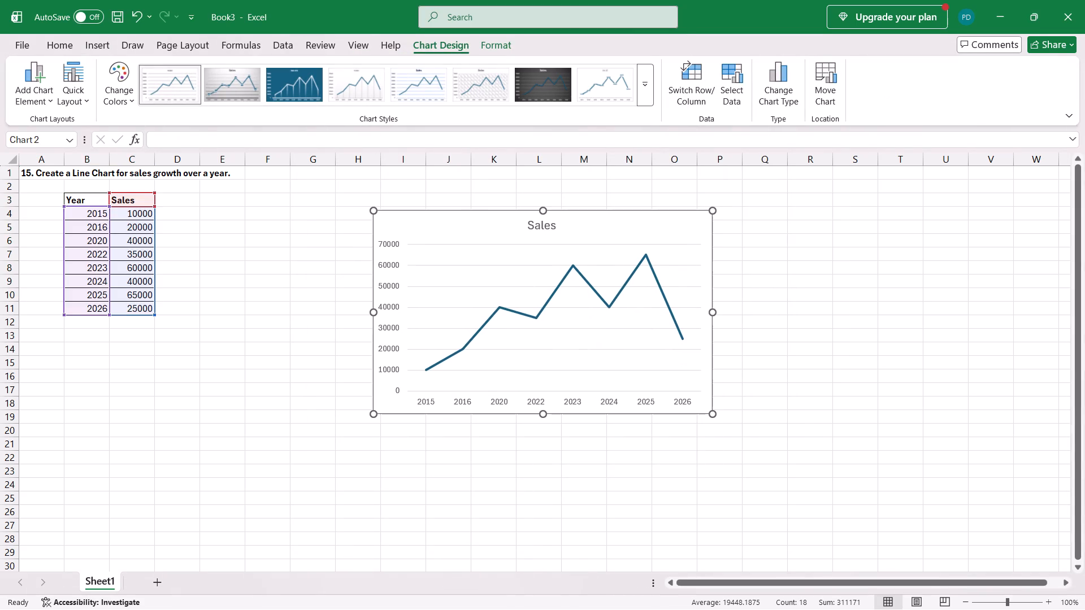
{"action": "left_click_drag", "start_coordinate": [570, 228], "coordinate": [546, 220]}
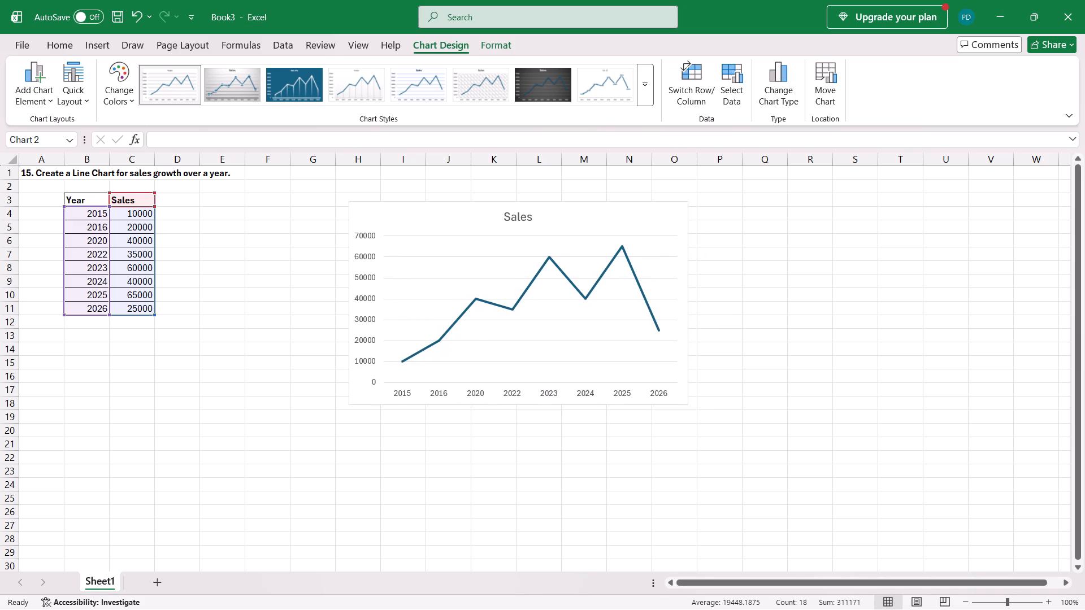
{"action": "left_click_drag", "start_coordinate": [546, 220], "coordinate": [554, 220]}
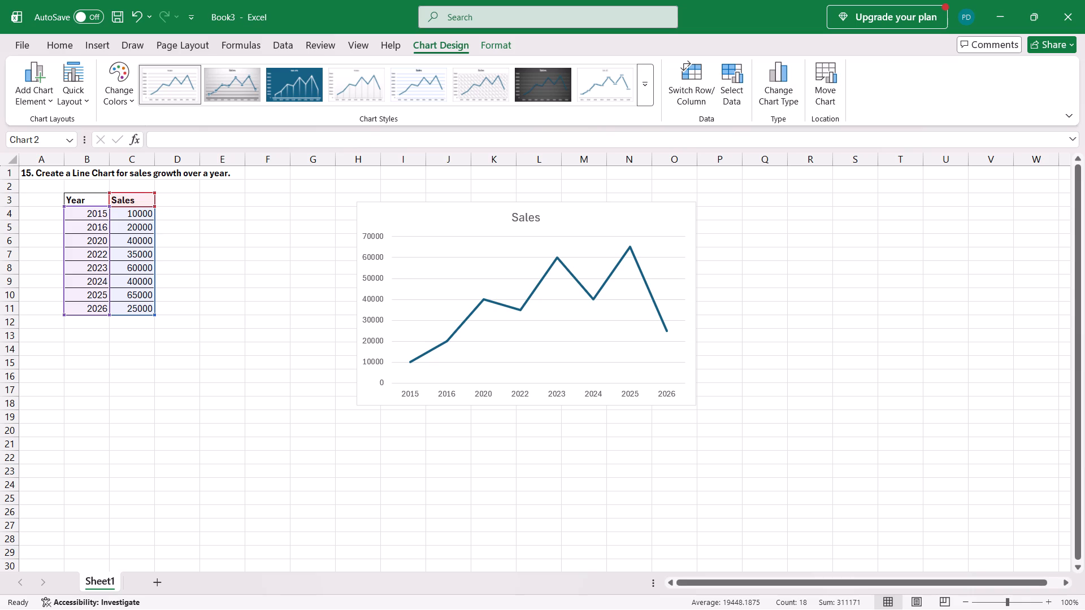
Capture the whole screen showing the Sales line chart and save it as Q15.2 in the Assignment folder.
{"action": "key", "text": "Print"}
{"action": "left_click_drag", "start_coordinate": [0, 0], "coordinate": [1044, 609]}
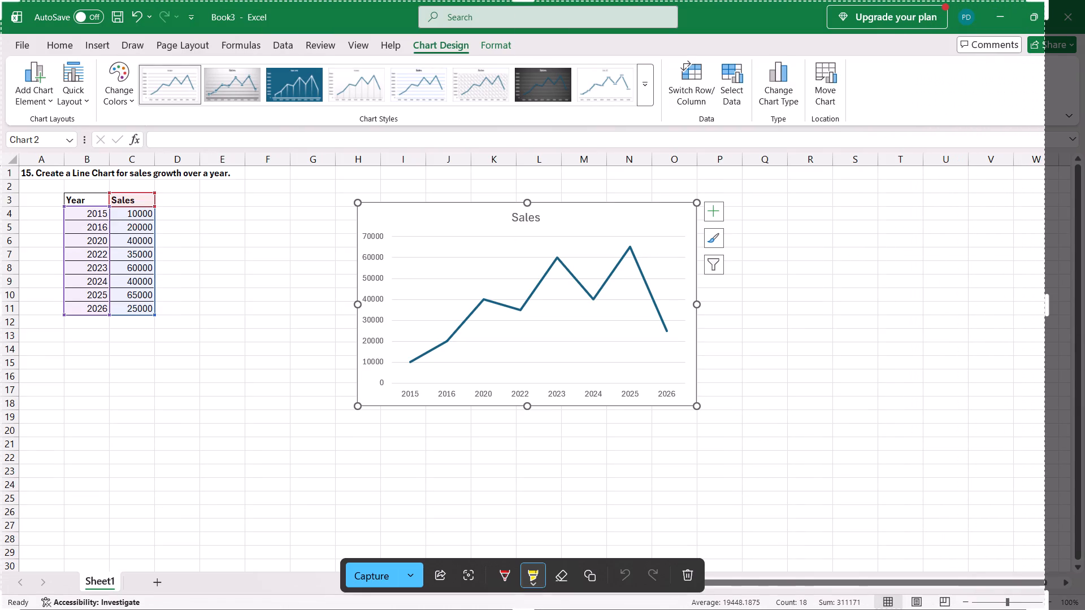
{"action": "left_click_drag", "start_coordinate": [1047, 598], "coordinate": [1084, 589]}
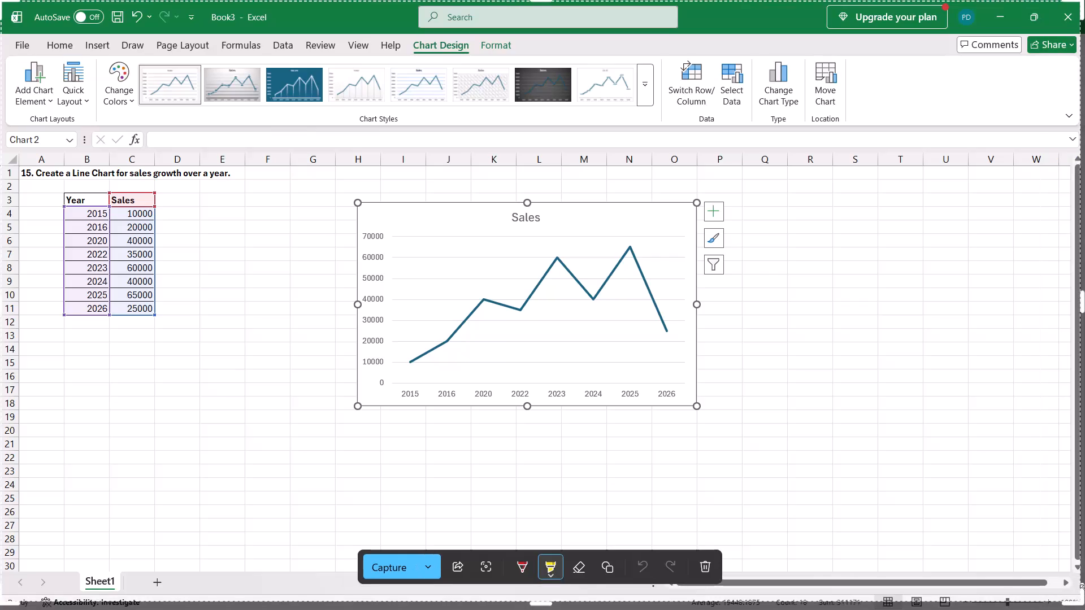
{"action": "left_click_drag", "start_coordinate": [1084, 589], "coordinate": [1084, 609]}
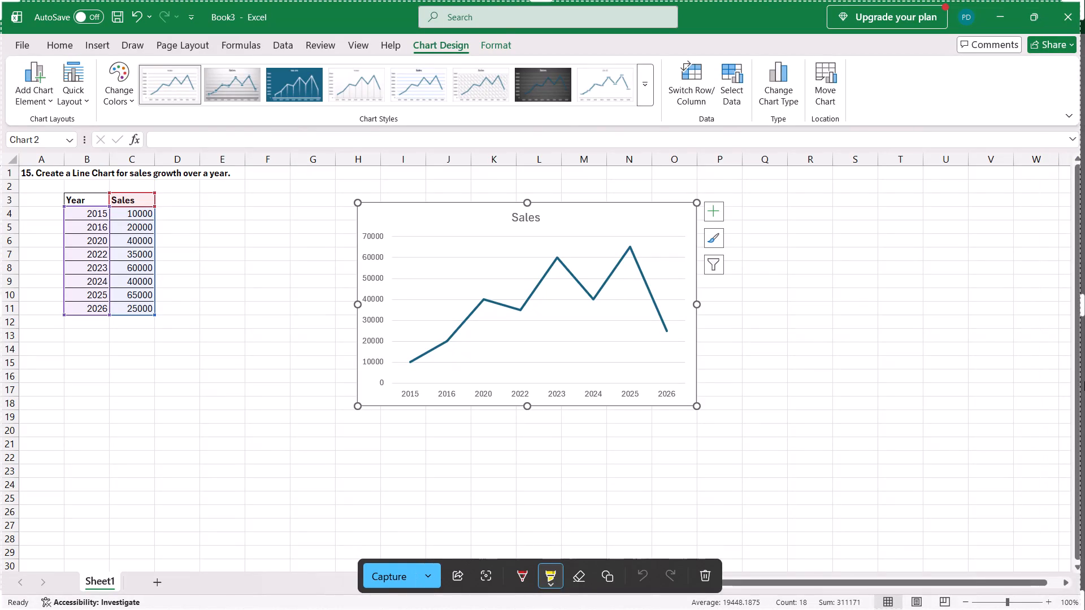
{"action": "left_click_drag", "start_coordinate": [1081, 311], "coordinate": [1084, 309]}
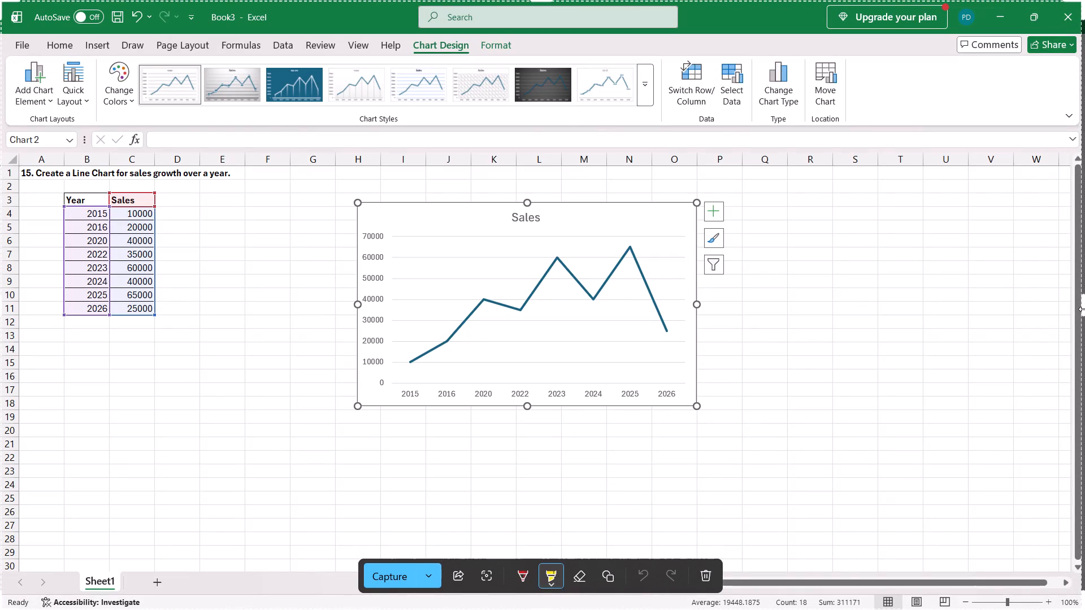
{"action": "left_click_drag", "start_coordinate": [1084, 309], "coordinate": [1084, 306]}
{"action": "key", "text": "ctrl+s"}
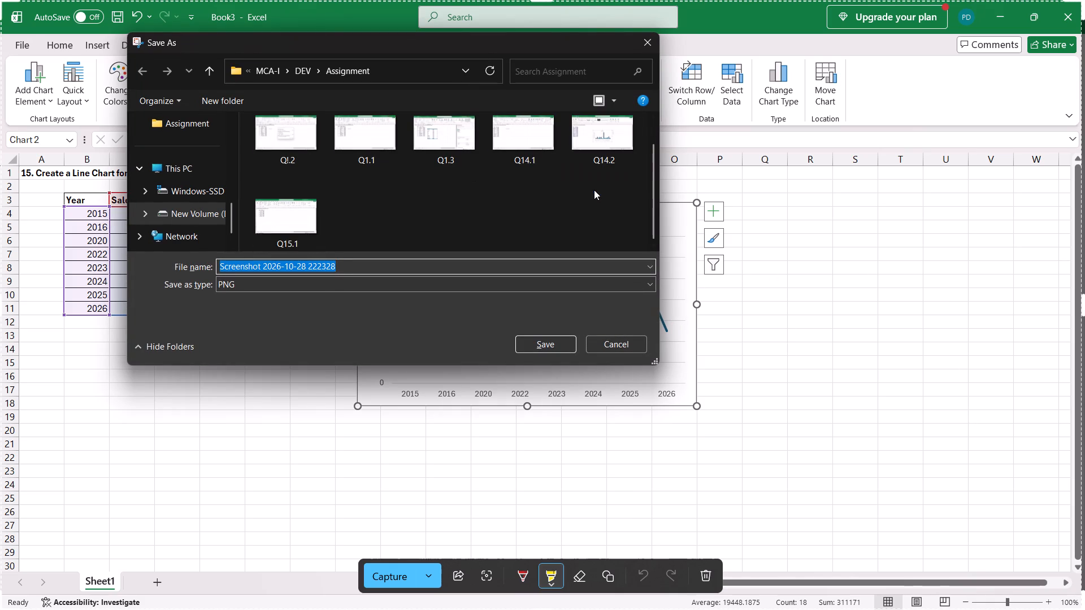
{"action": "type", "text": "Q15"}
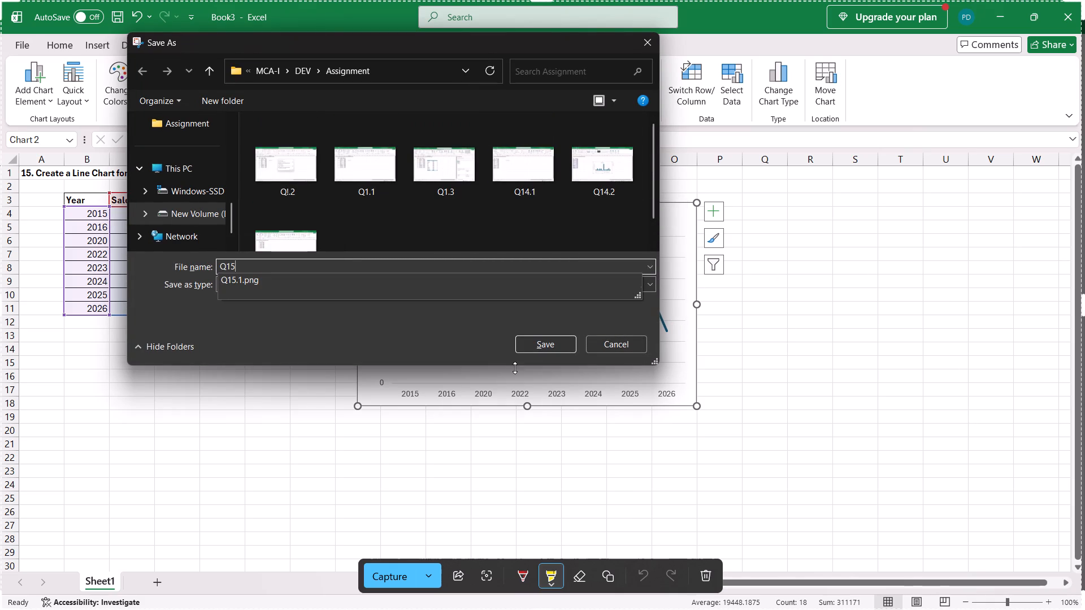
{"action": "type", "text": ".2"}
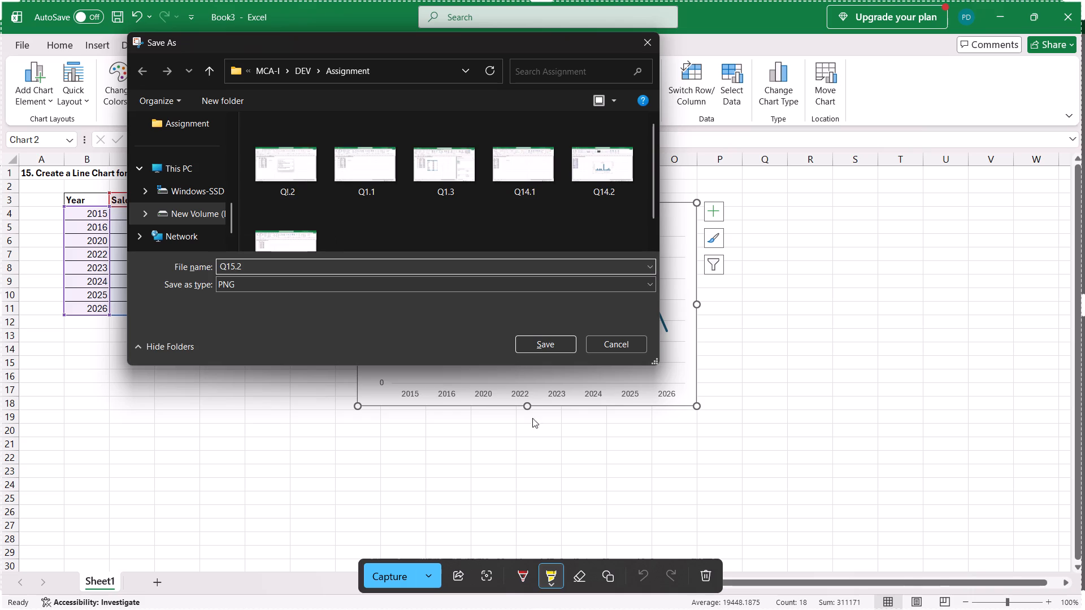
{"action": "left_click", "coordinate": [550, 342]}
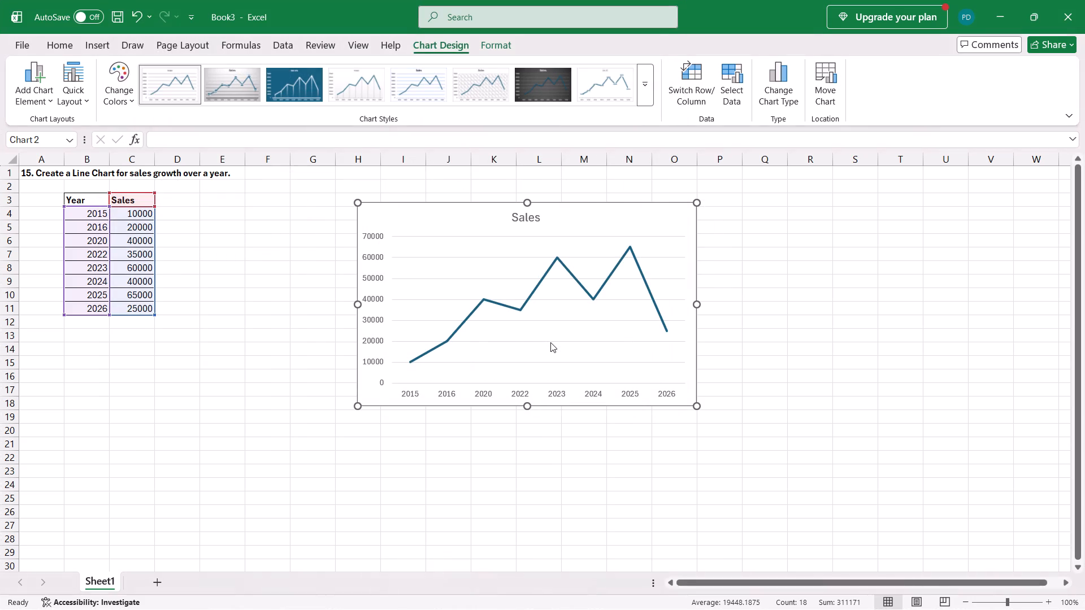
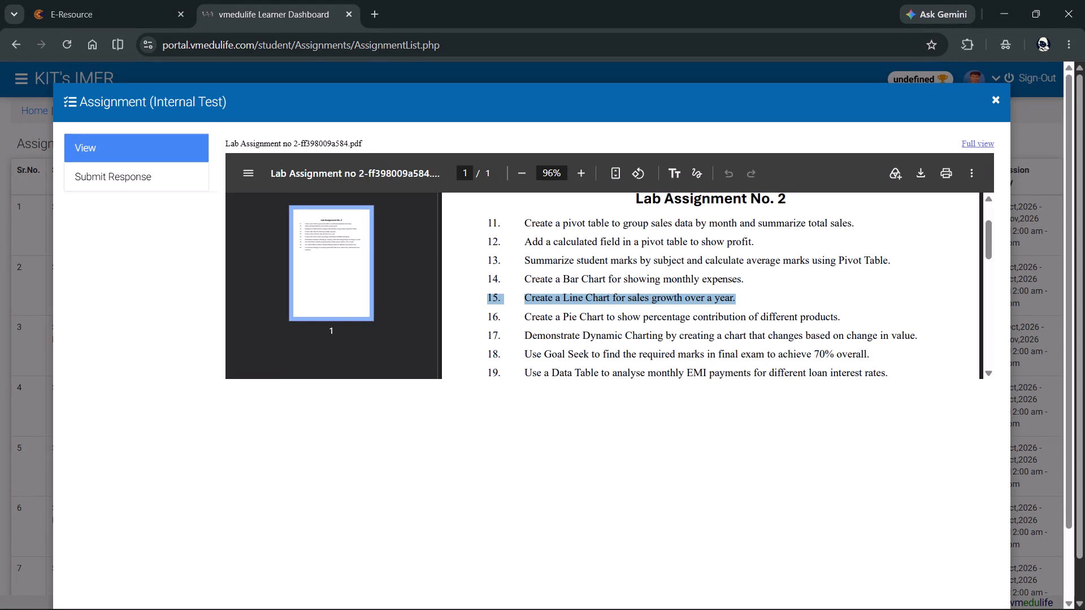
Check the questions following question 15 in the Lab Assignment No. 2 PDF and close the assignment view.
{"action": "scroll", "coordinate": [678, 321], "scroll_direction": "down", "scroll_amount": 1}
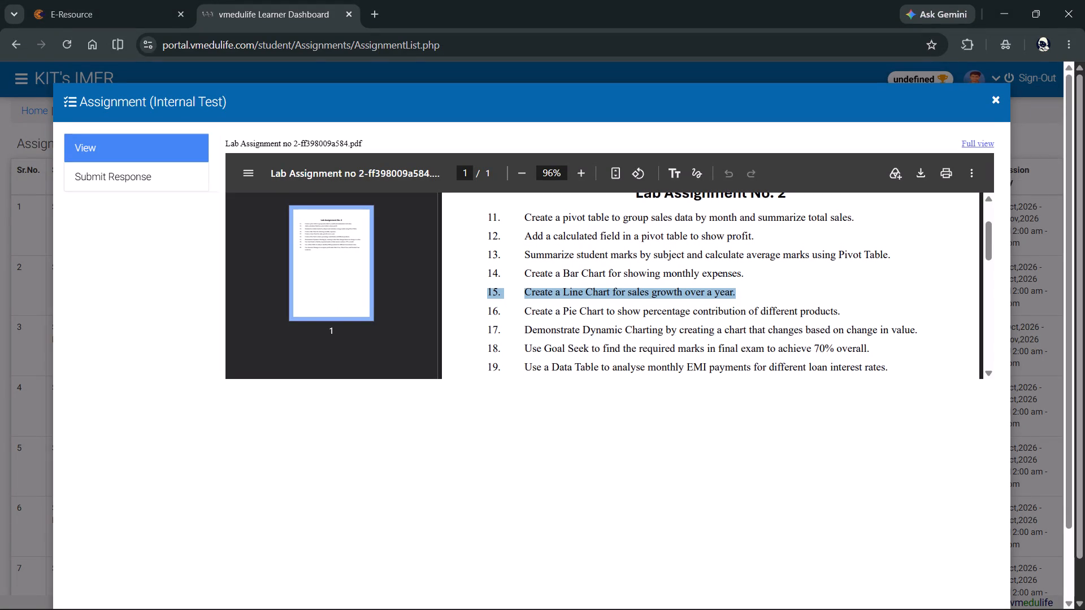
{"action": "scroll", "coordinate": [678, 321], "scroll_direction": "down", "scroll_amount": 1}
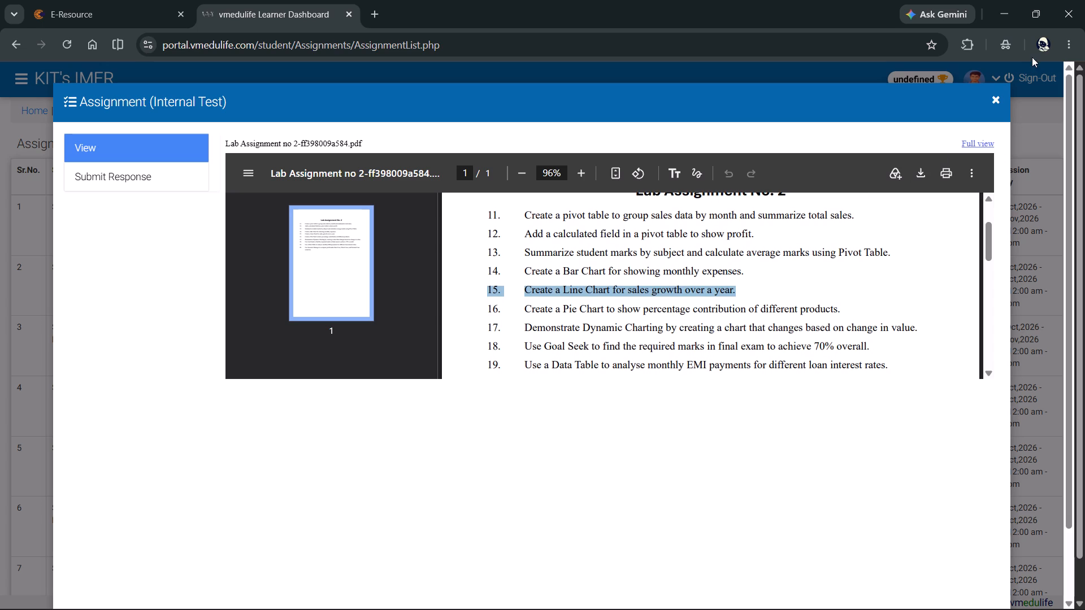
{"action": "left_click", "coordinate": [992, 99]}
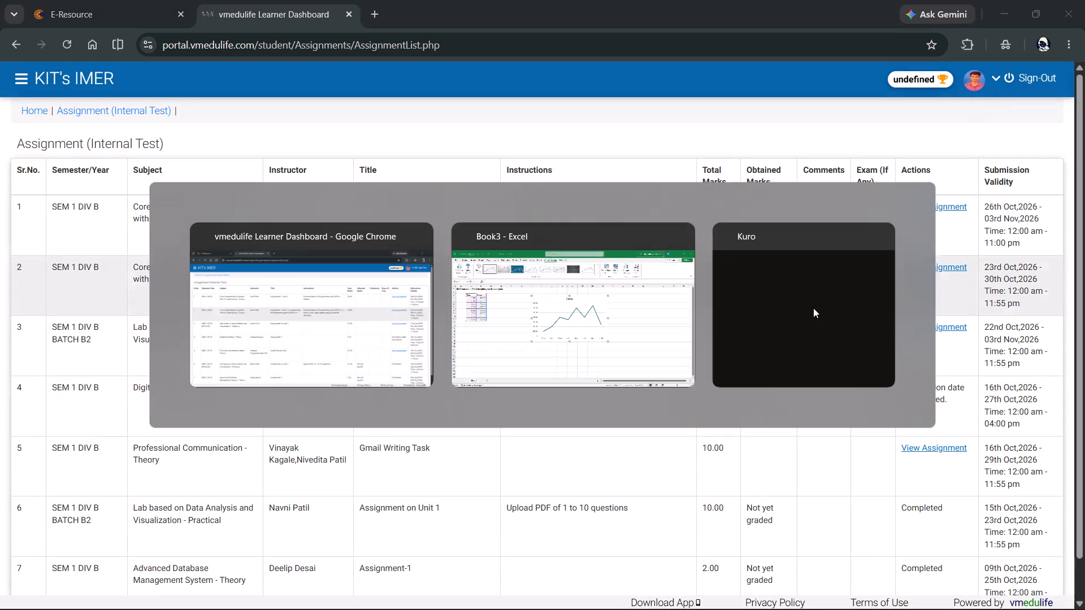